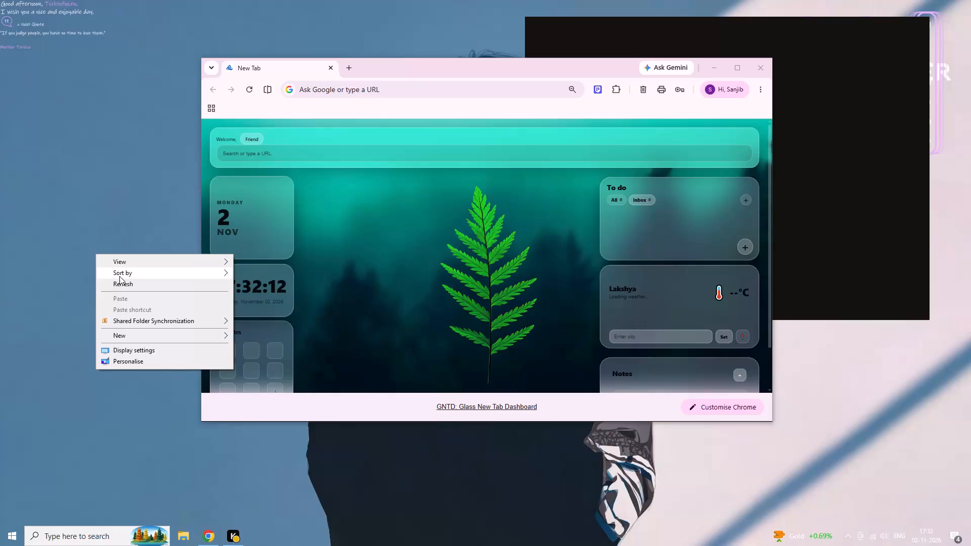
Refresh the desktop, then open YouTube from the favourites in a maximised browser window.
click(129, 288)
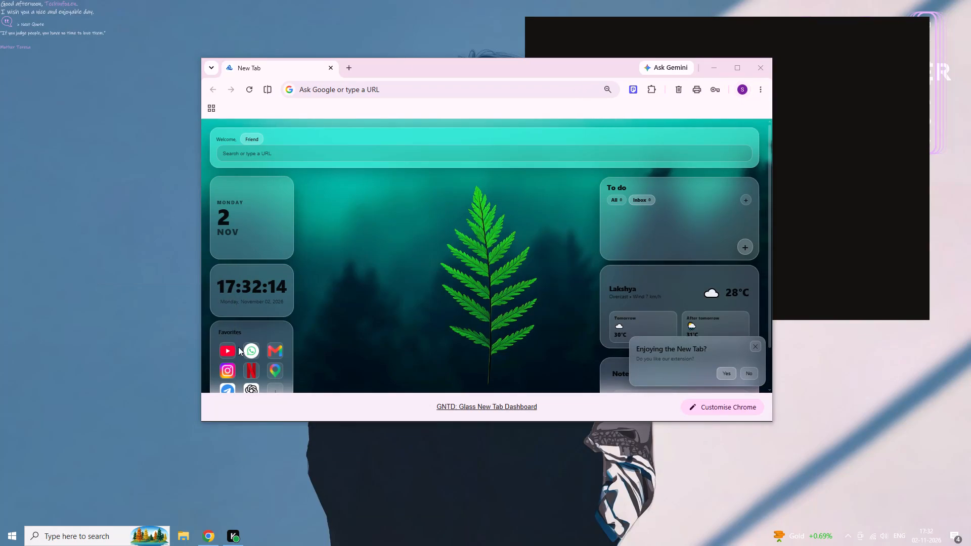
click(228, 349)
click(736, 68)
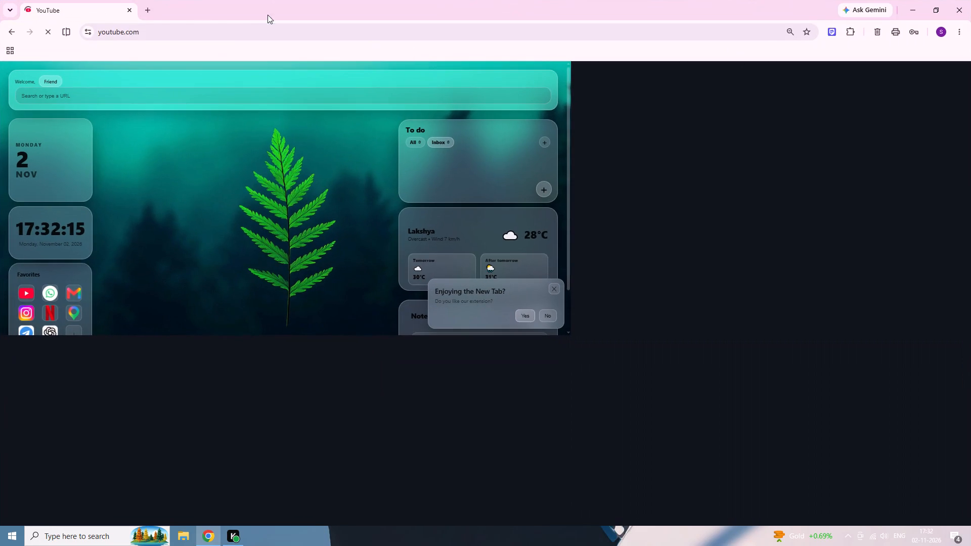
In a new browser tab, search for "youtube video download application free" and open the VidsSave Free YouTube Video Downloader page.
click(152, 14)
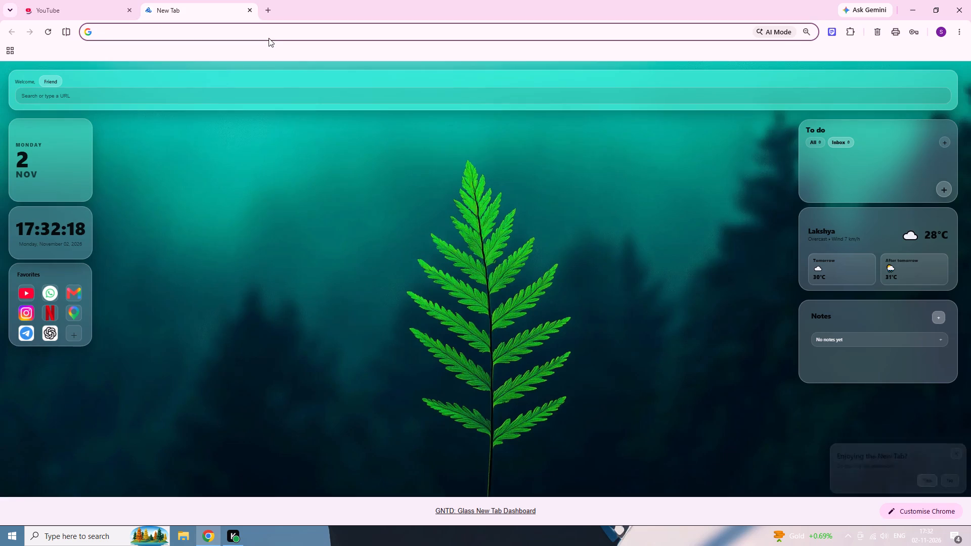
click(269, 38)
key(y)
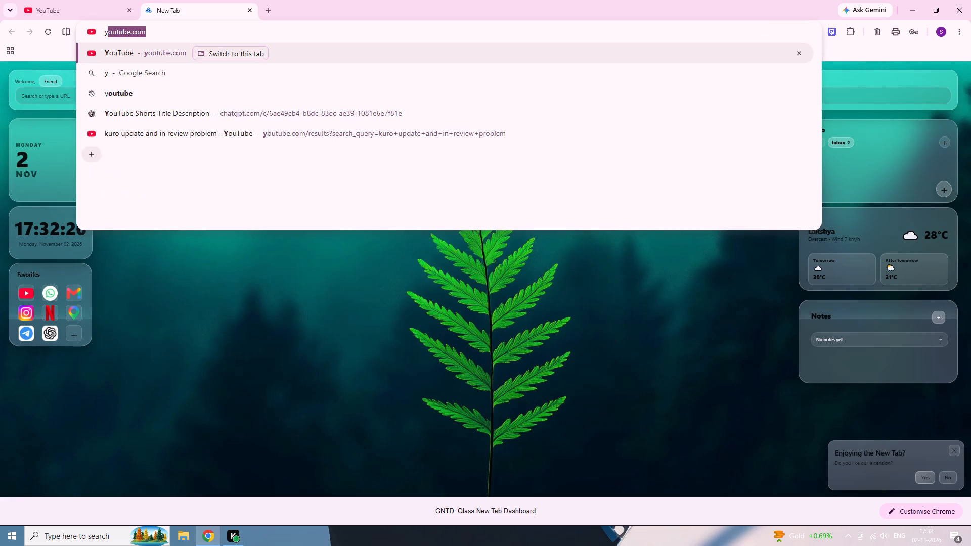
text(ou)
text(tube v)
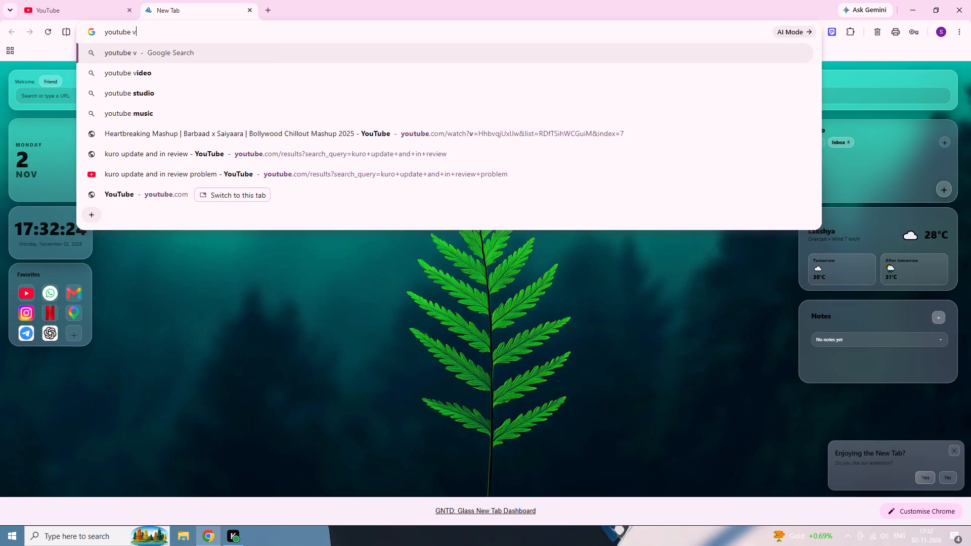
text(ideo dw)
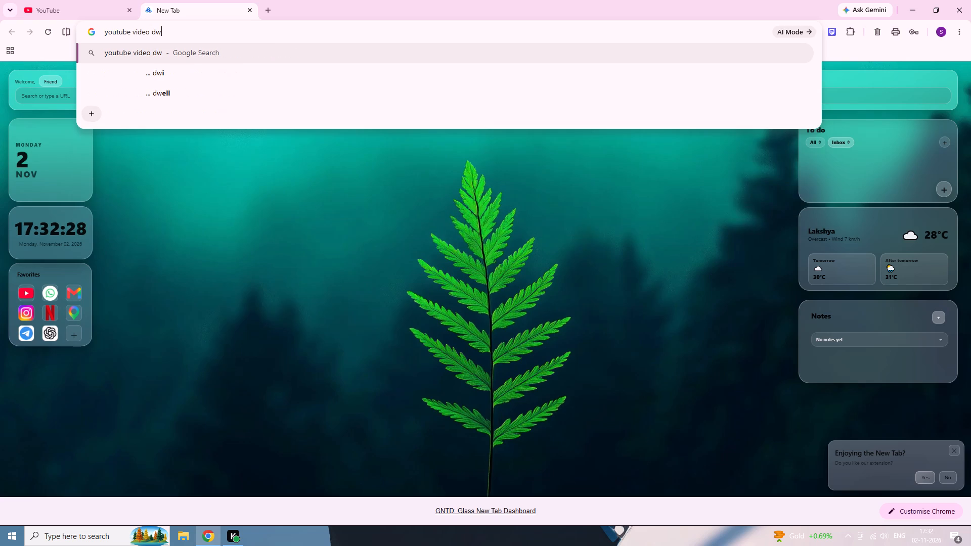
text(on)
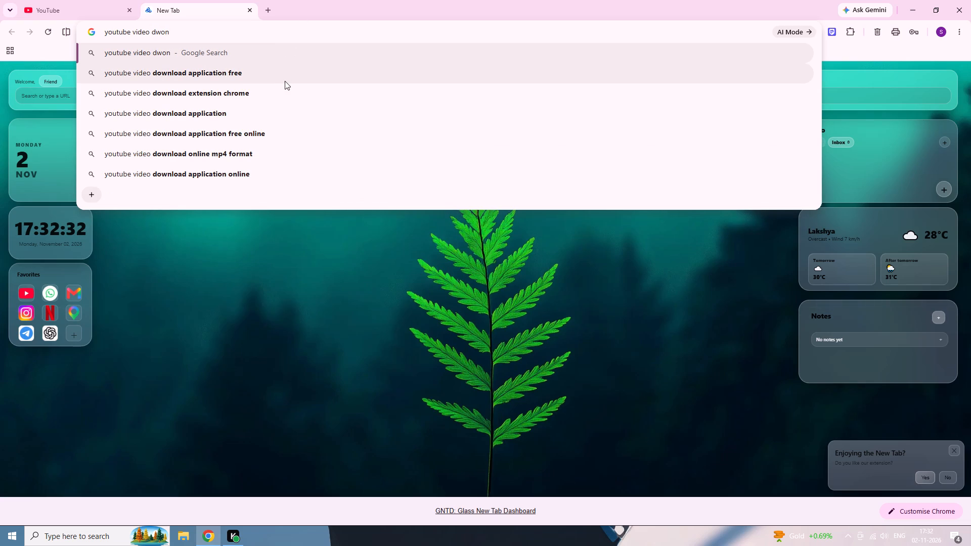
click(283, 80)
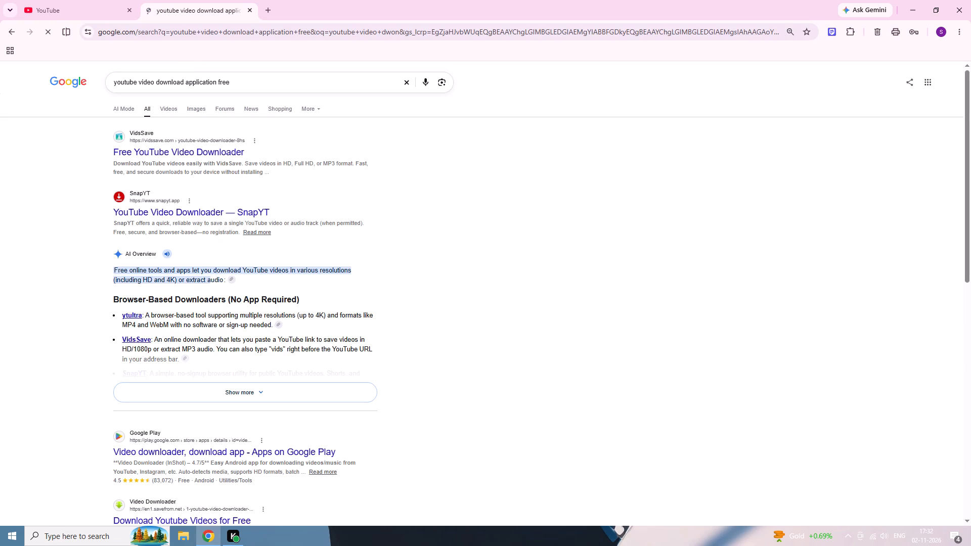
click(212, 153)
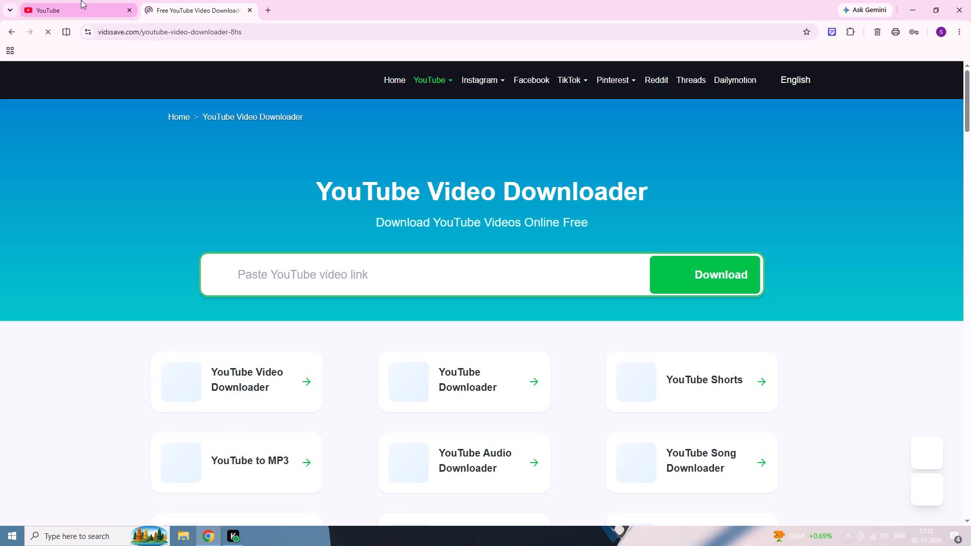
Return to YouTube and search for "link effect".
click(43, 0)
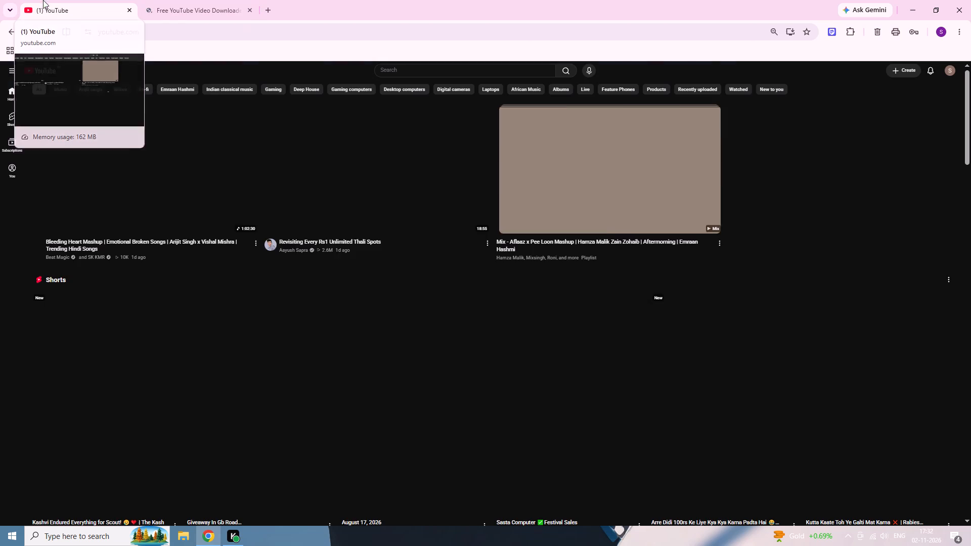
click(423, 70)
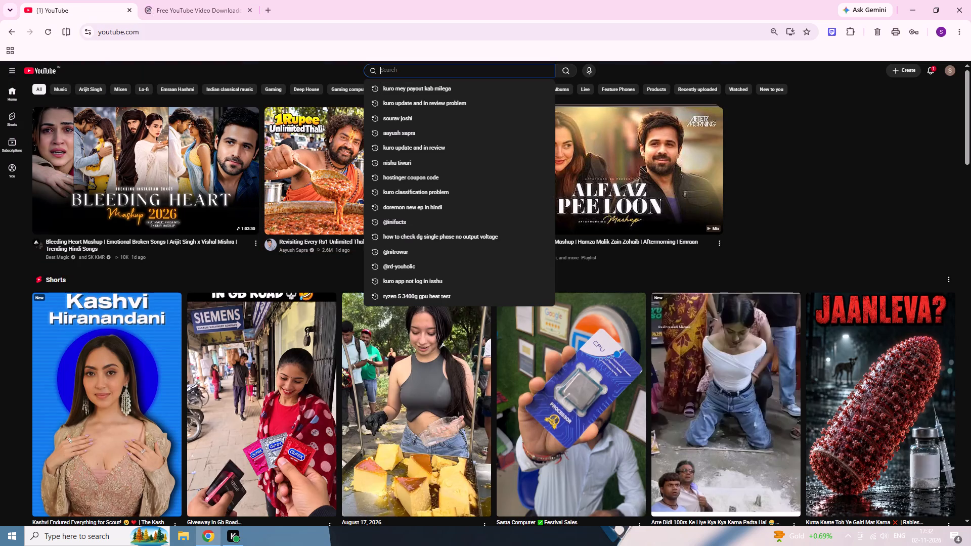
text(linl)
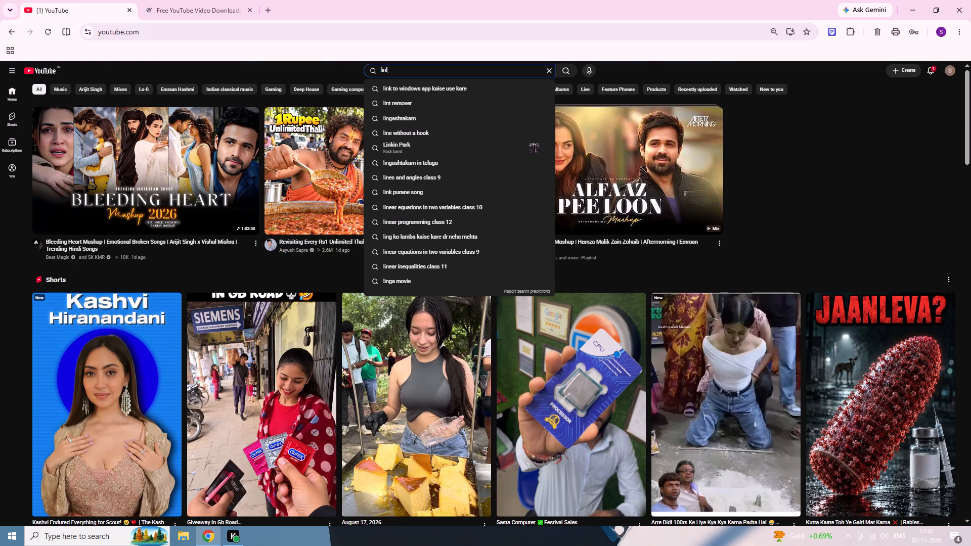
key(space)
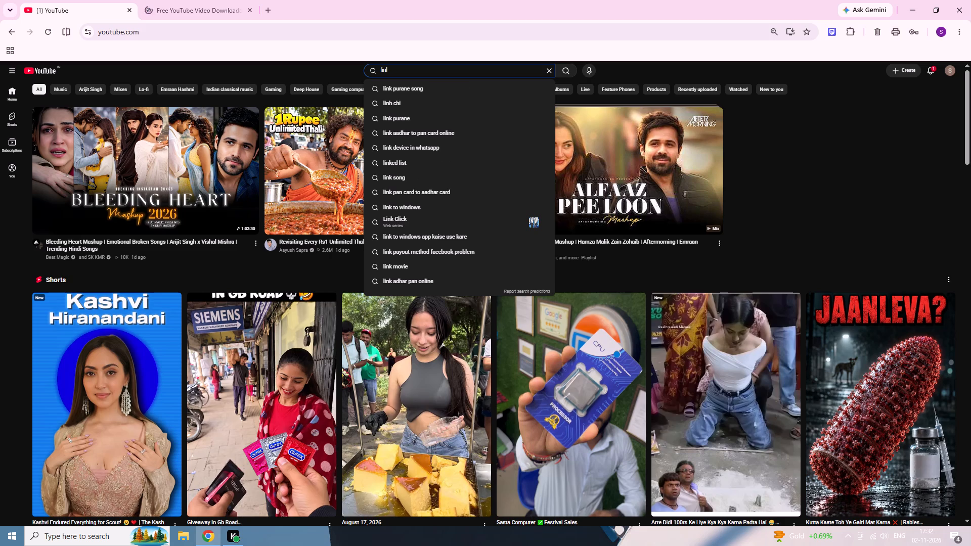
key(e)
key(BackSpace)
key(BackSpace)
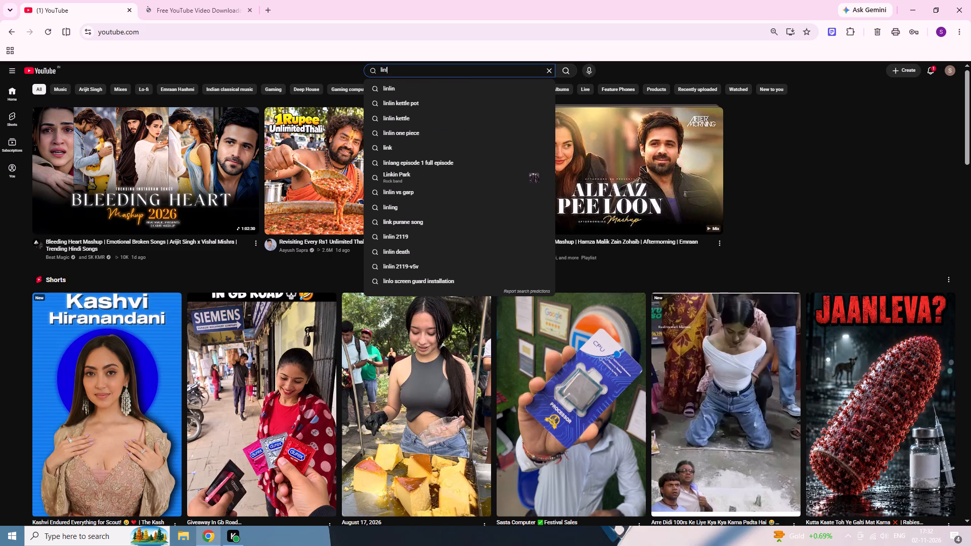
key(BackSpace)
text(k)
key(space)
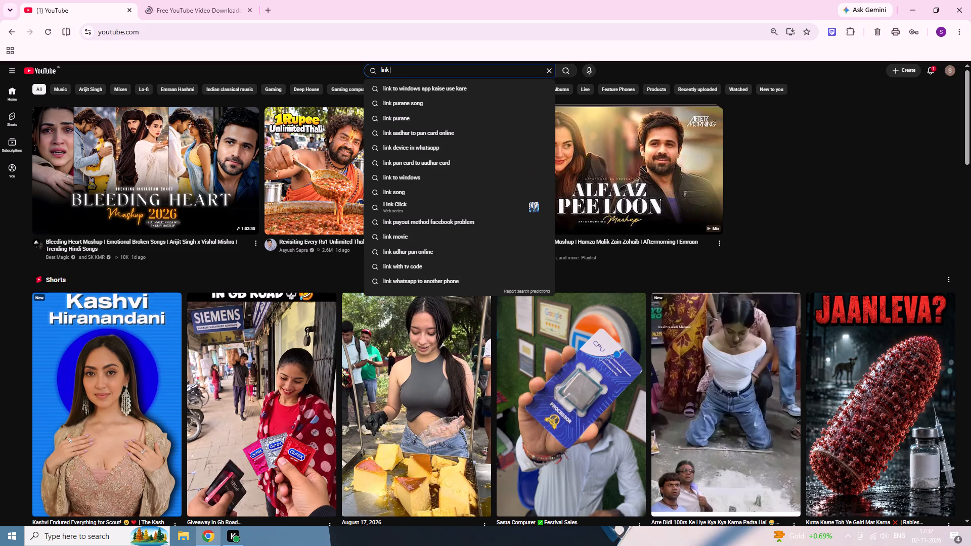
text(eff)
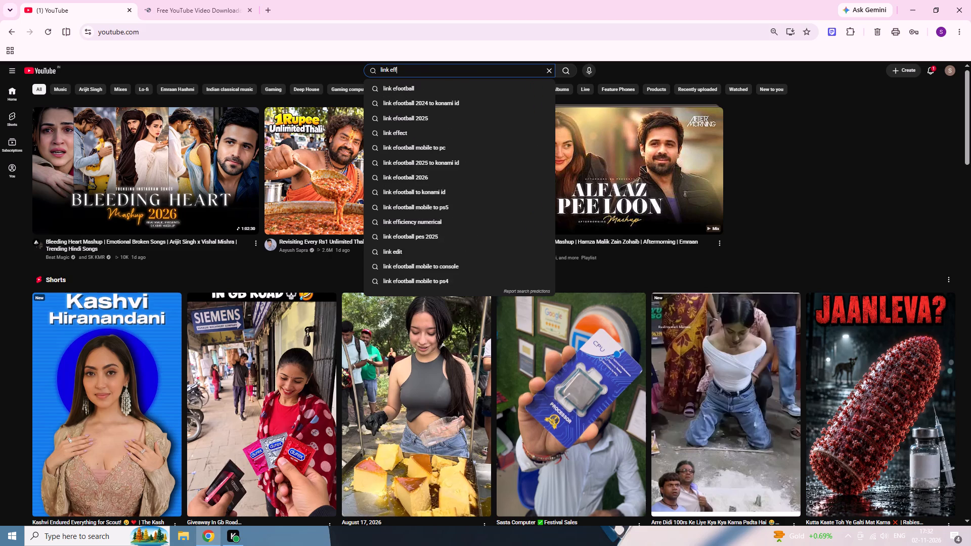
click(442, 95)
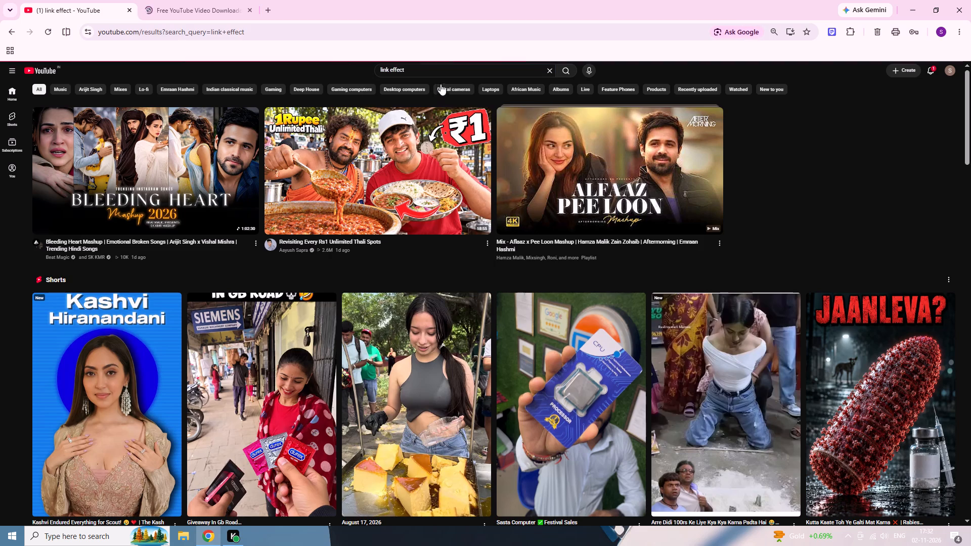
Look through the "link effect" results for a suitable effect video.
scroll(417, 95, down, 3)
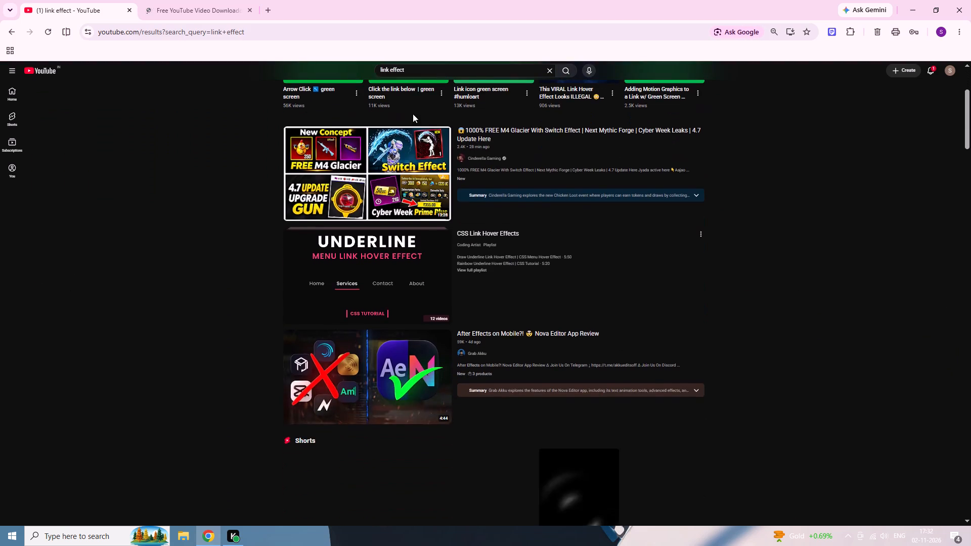
scroll(413, 114, down, 10)
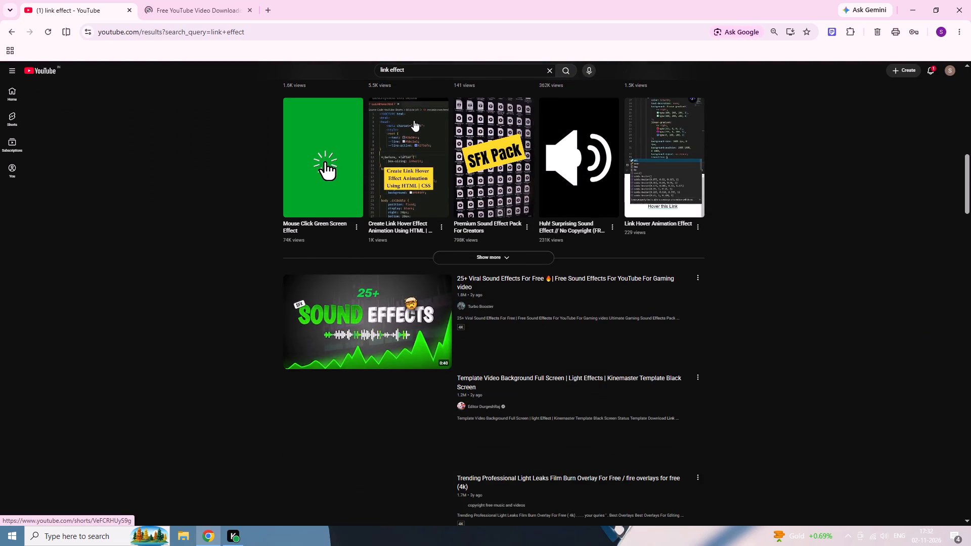
scroll(412, 122, down, 5)
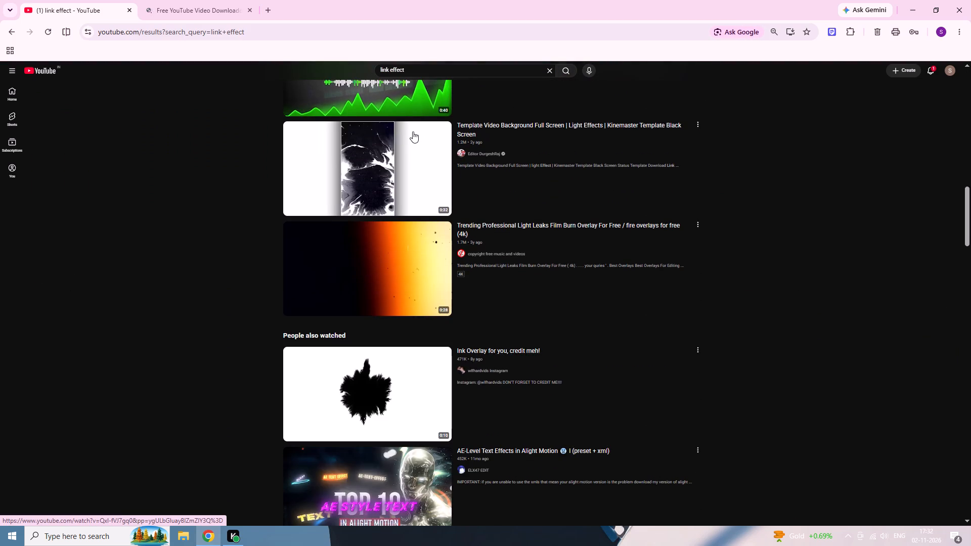
scroll(437, 130, up, 5)
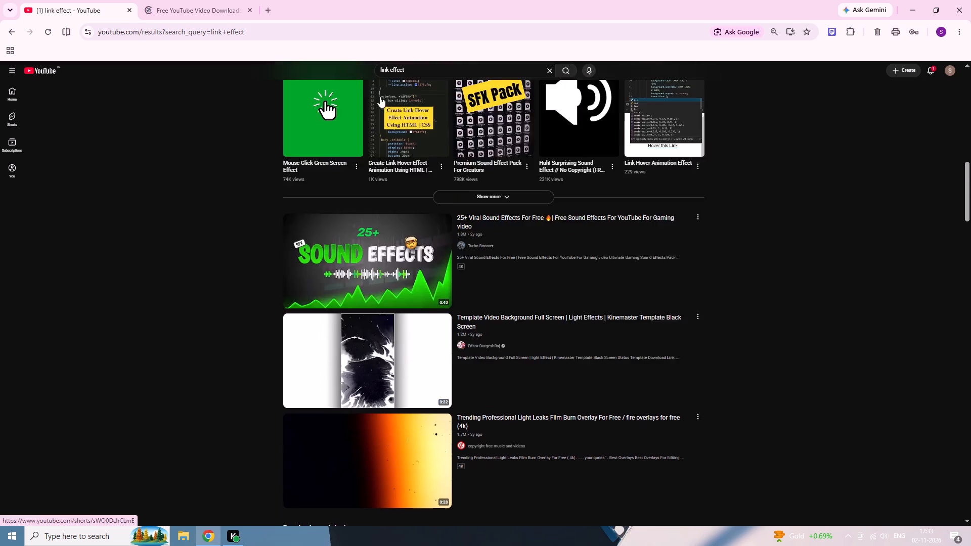
scroll(380, 97, up, 3)
Change the YouTube search to "ink overlay".
drag(424, 70, 391, 76)
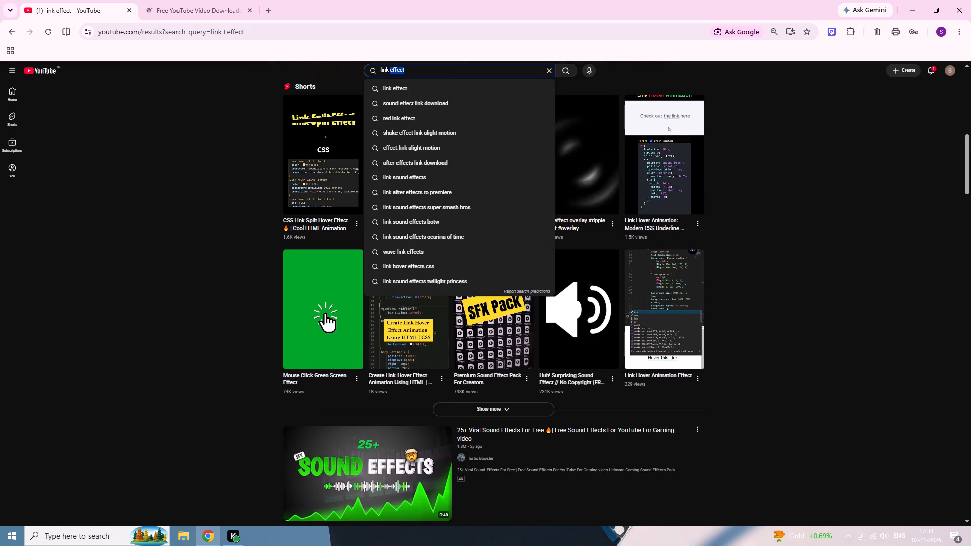
key(BackSpace)
text(over)
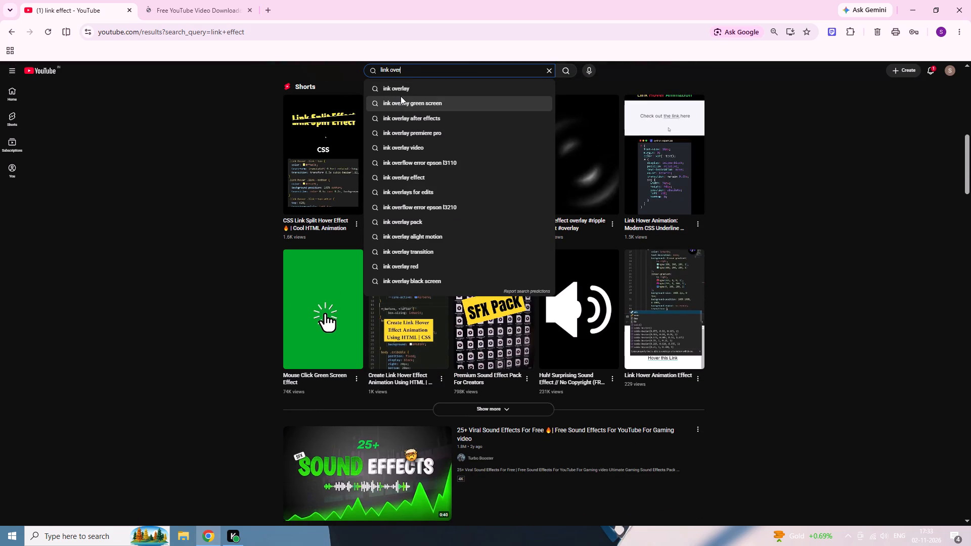
click(401, 95)
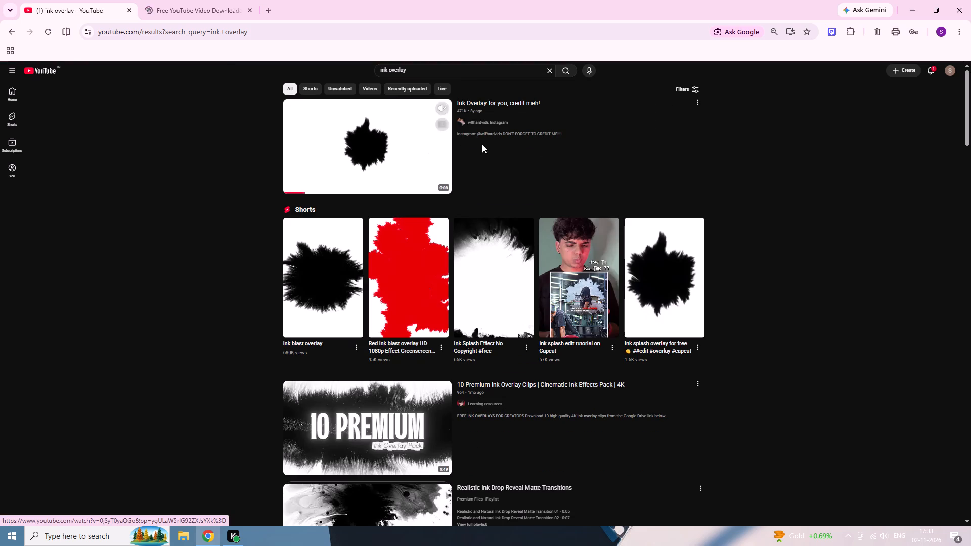
View the "Ink Overlay for you, credit meh!" video and return to the search results.
click(696, 101)
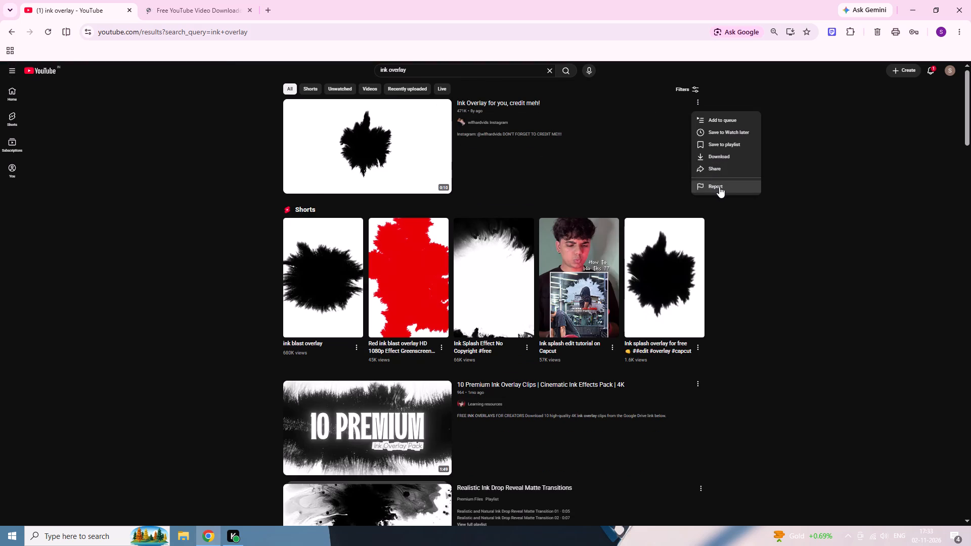
click(538, 120)
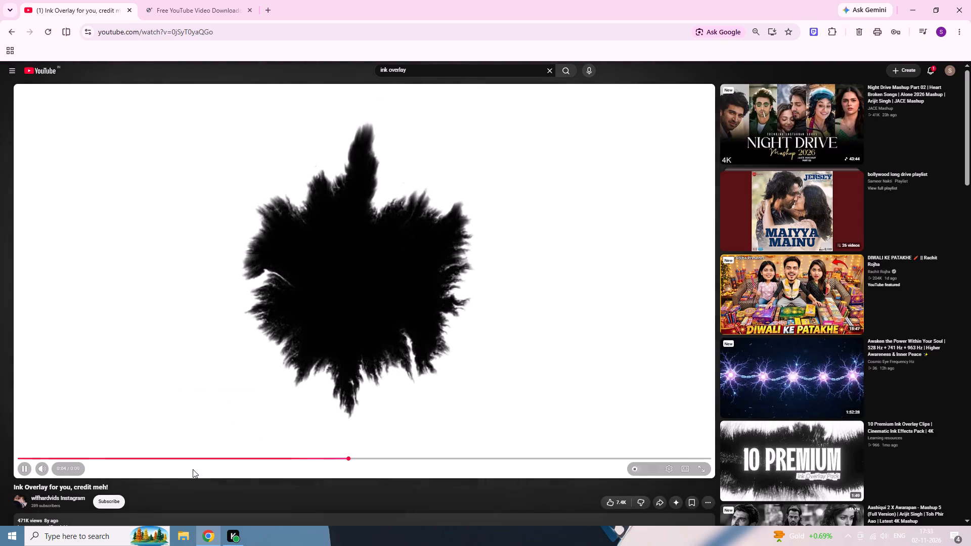
click(14, 36)
Browse the ink overlay results and refine the YouTube search to "ink overlay effect".
scroll(366, 333, down, 2)
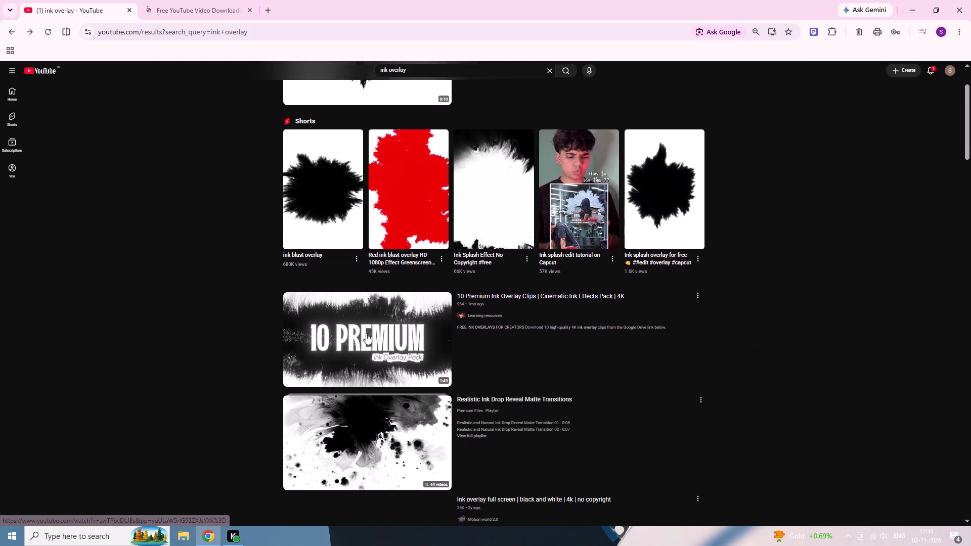
scroll(366, 333, up, 5)
click(470, 67)
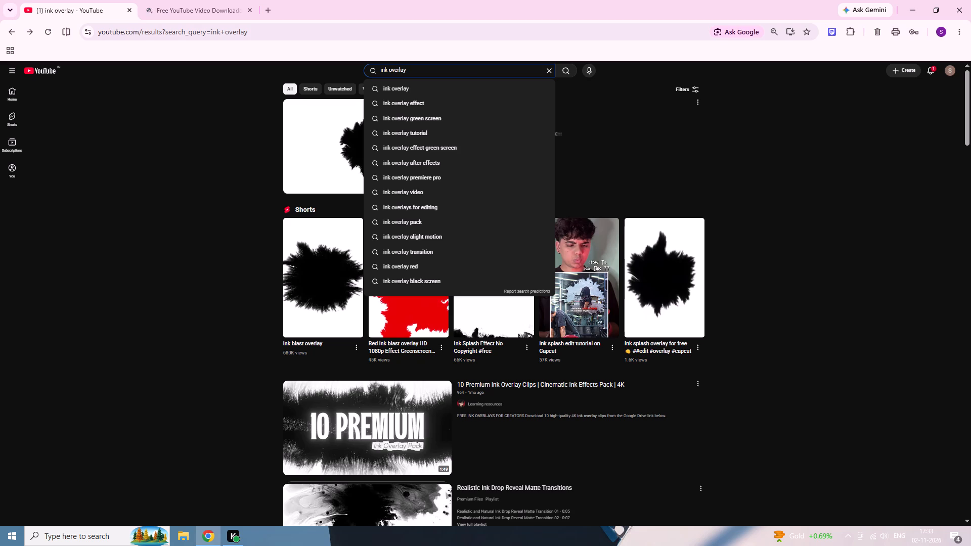
scroll(467, 78, down, 1)
click(451, 100)
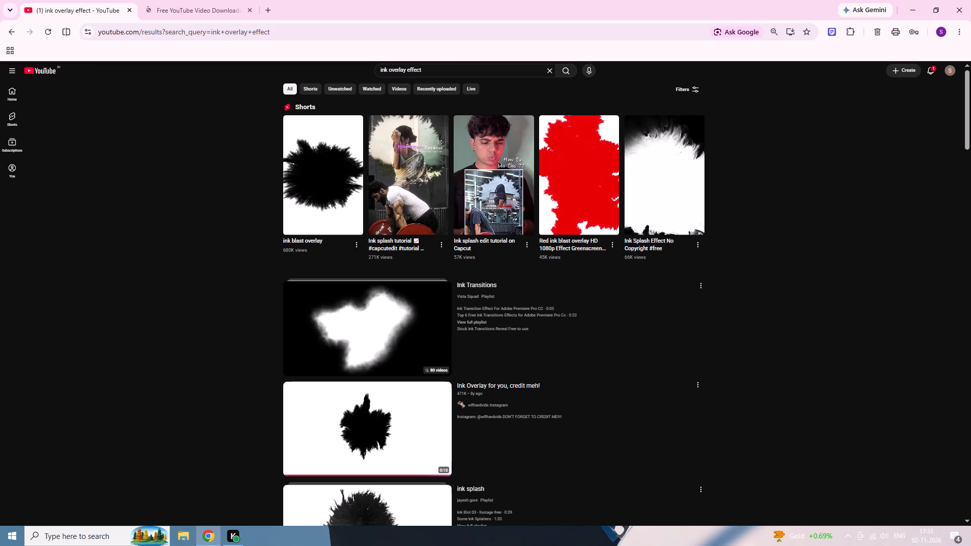
Change the YouTube search to "ink overlay transition".
drag(433, 69, 405, 73)
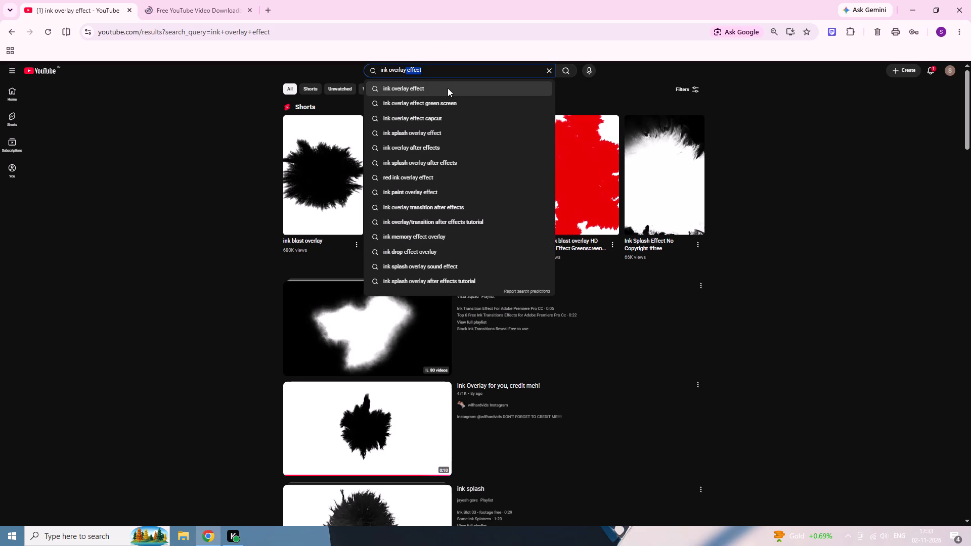
key(BackSpace)
key(space)
text(tr)
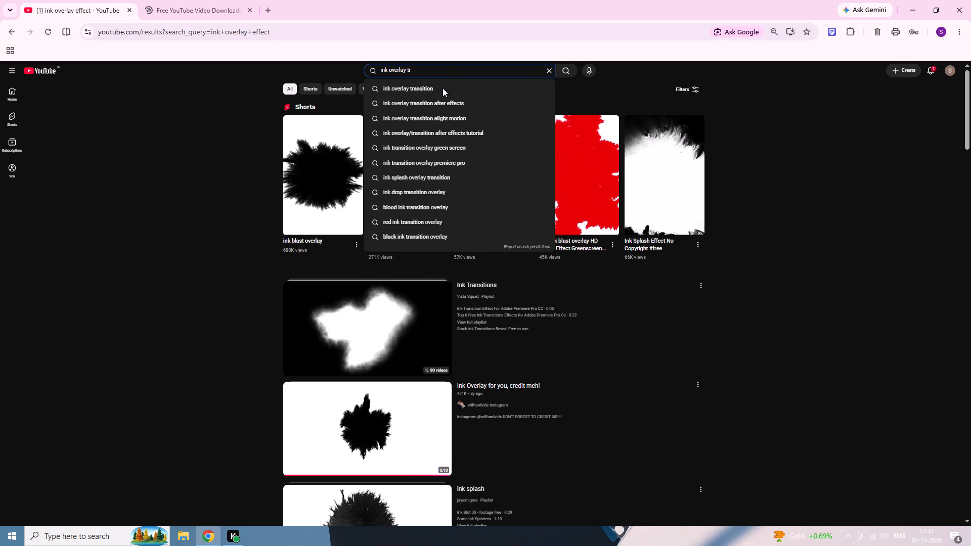
click(443, 88)
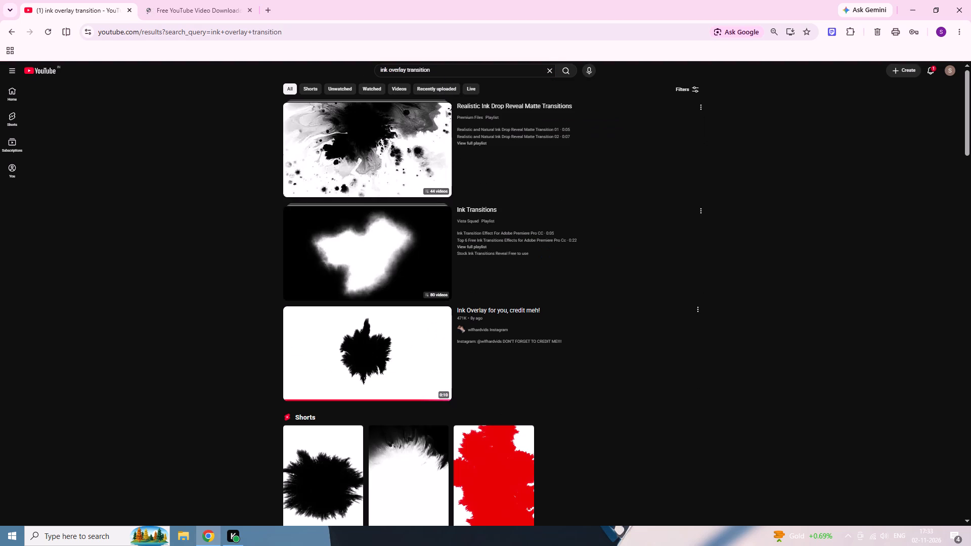
Find the "Ink Splatter Black Screen Overly 2" video among the ink overlay transition results and open it.
scroll(415, 321, down, 10)
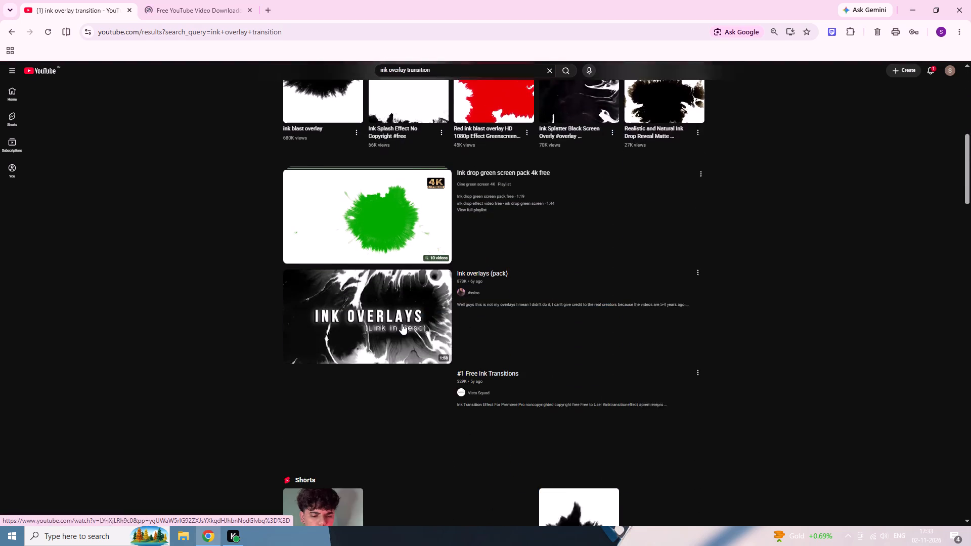
scroll(402, 319, down, 9)
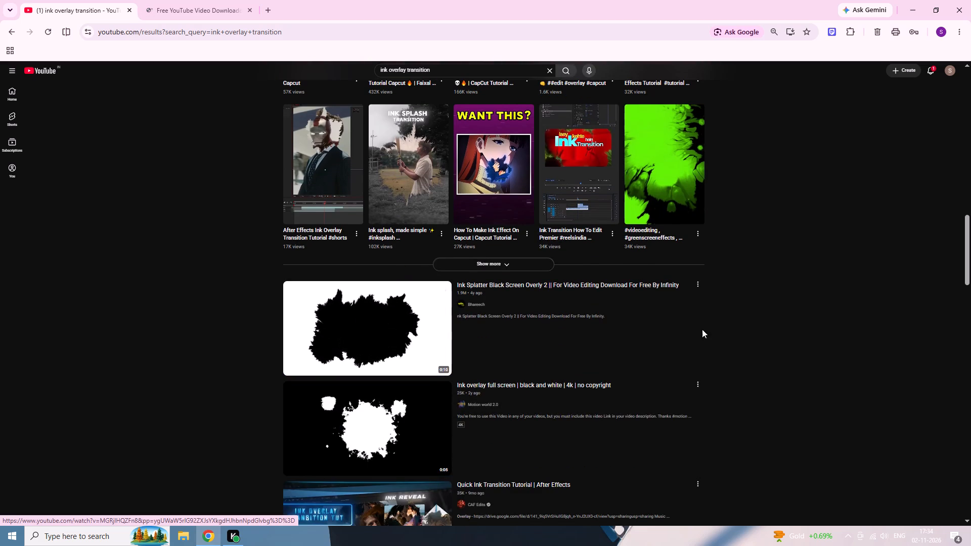
click(705, 281)
click(505, 287)
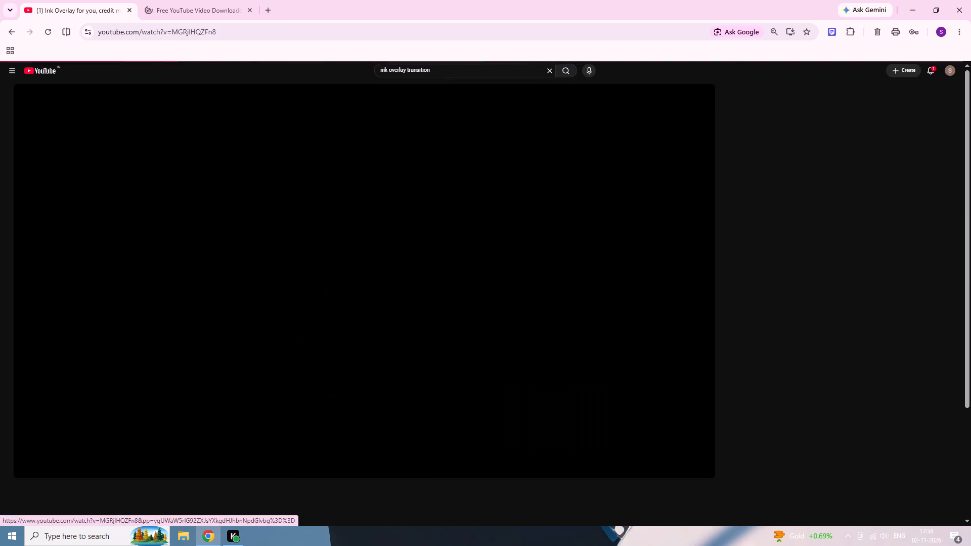
Copy the YouTube share link of the "Ink Splatter Black Screen Overly 2" video.
scroll(553, 392, down, 2)
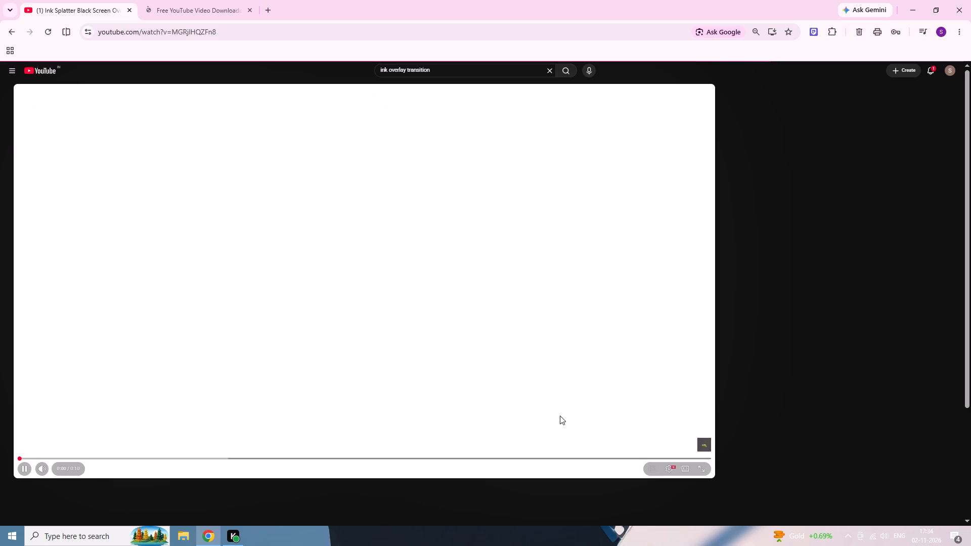
scroll(228, 453, down, 1)
scroll(71, 492, down, 2)
scroll(336, 239, down, 4)
scroll(303, 311, down, 4)
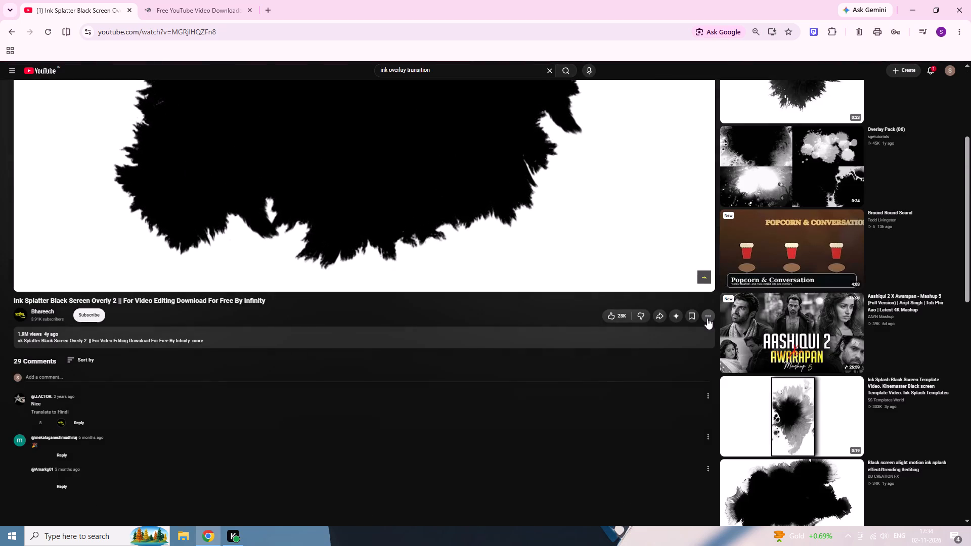
click(707, 318)
click(660, 314)
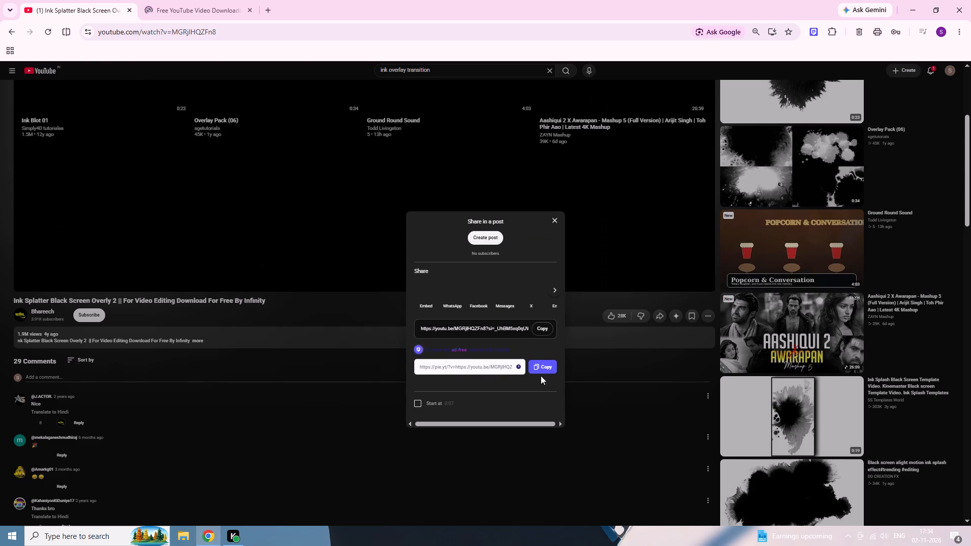
click(545, 329)
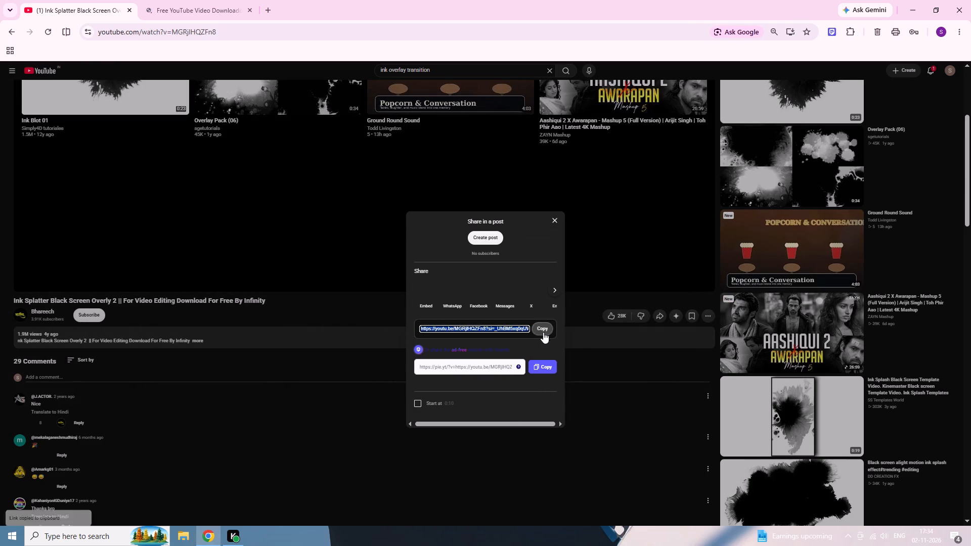
double_click(543, 328)
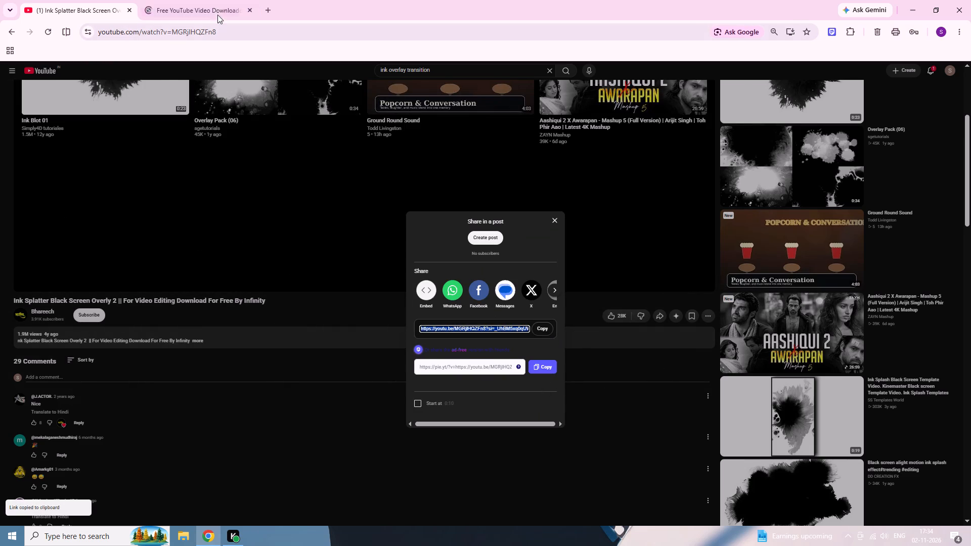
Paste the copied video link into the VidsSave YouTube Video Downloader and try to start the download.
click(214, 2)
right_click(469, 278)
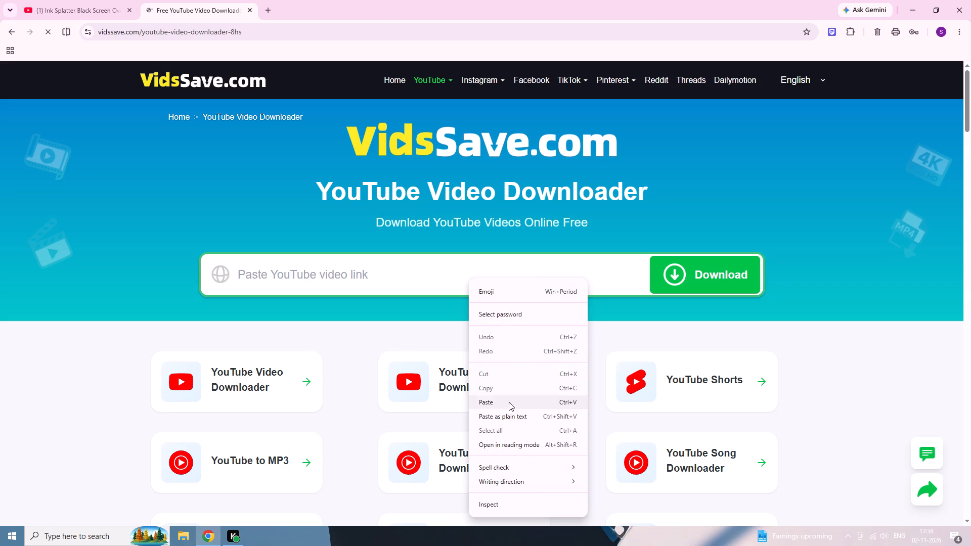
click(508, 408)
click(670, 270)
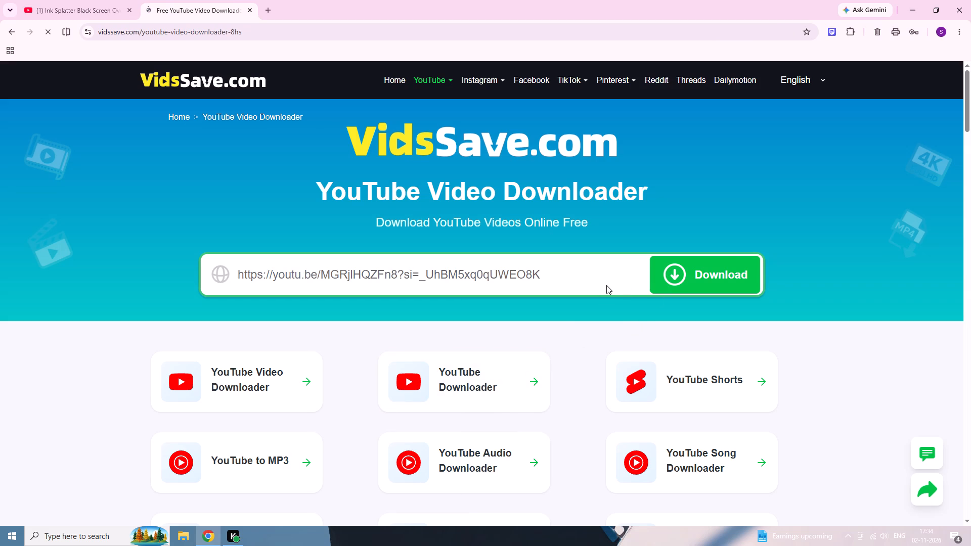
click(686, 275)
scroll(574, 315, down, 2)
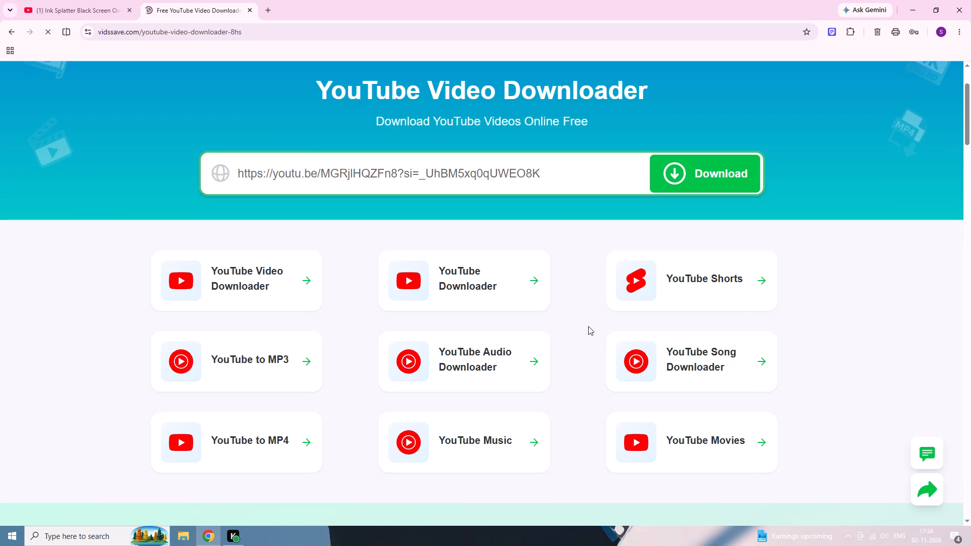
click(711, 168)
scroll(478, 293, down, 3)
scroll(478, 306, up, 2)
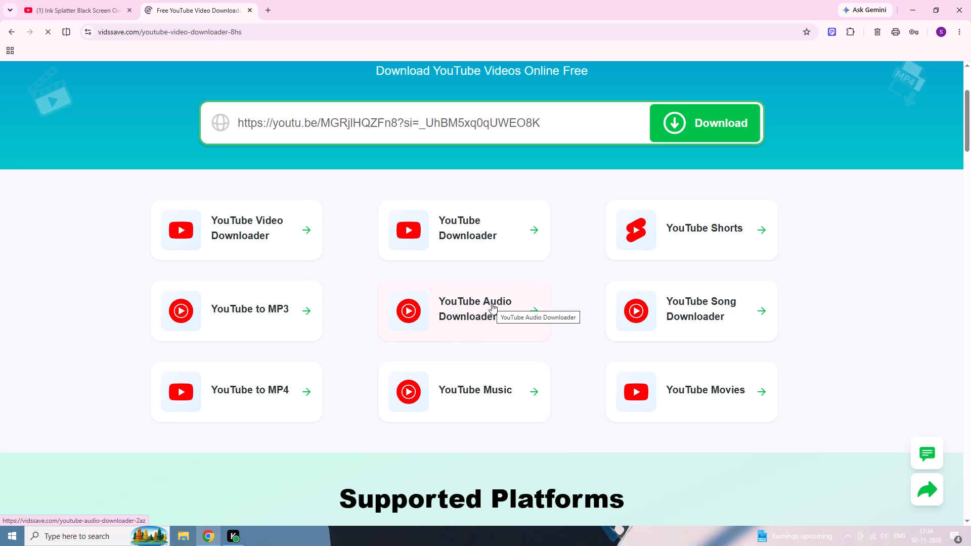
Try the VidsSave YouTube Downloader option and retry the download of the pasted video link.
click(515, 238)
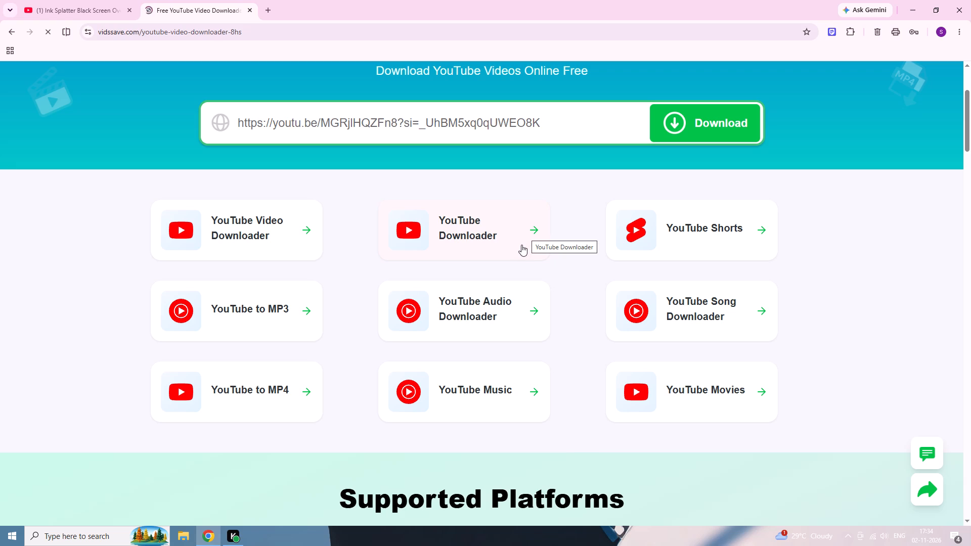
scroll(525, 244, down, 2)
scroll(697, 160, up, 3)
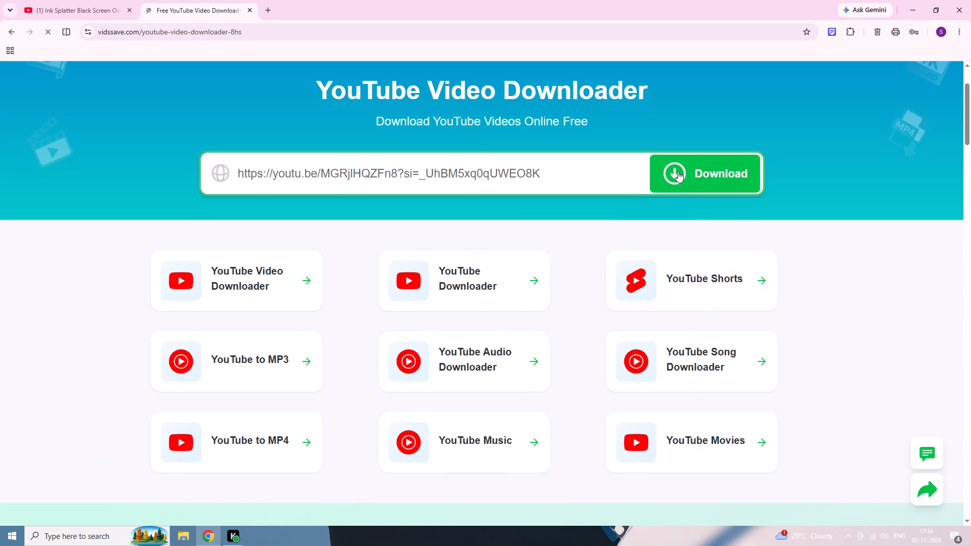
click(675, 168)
Open a new tab in the maximized browser window and begin an address or search entry with "you".
drag(276, 8, 270, 8)
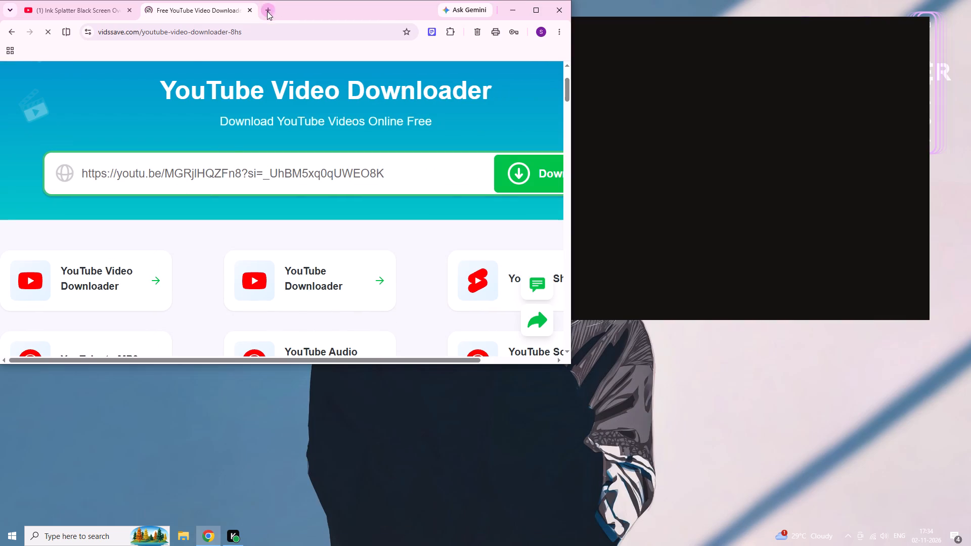
click(269, 14)
click(536, 9)
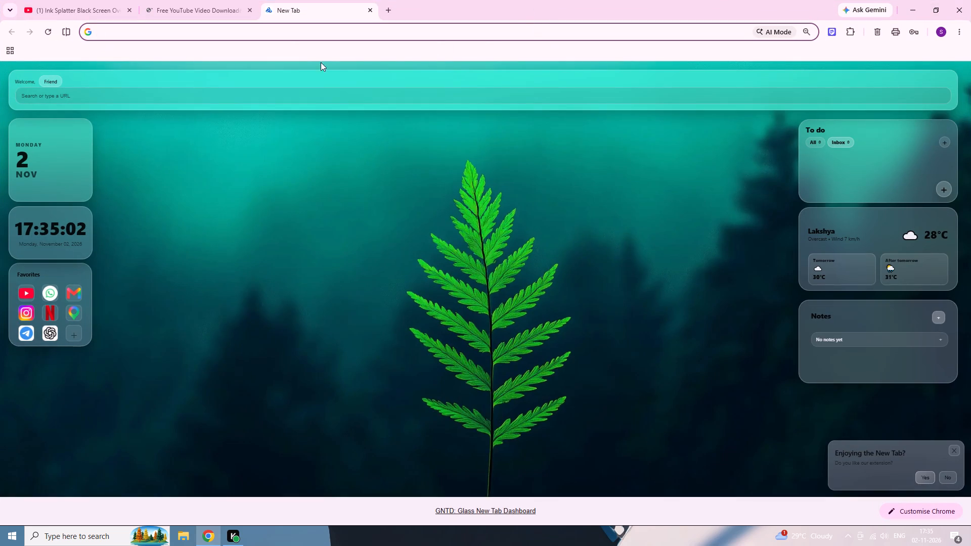
click(286, 34)
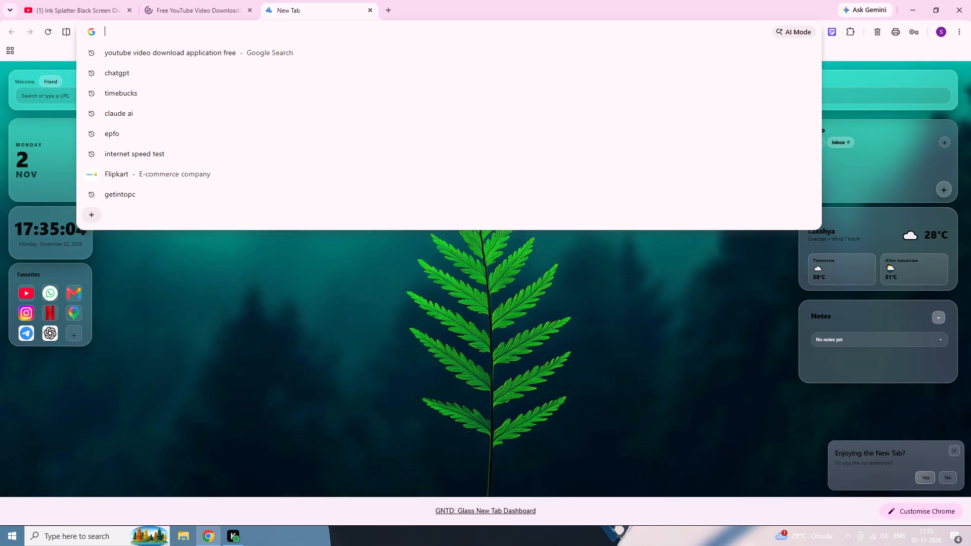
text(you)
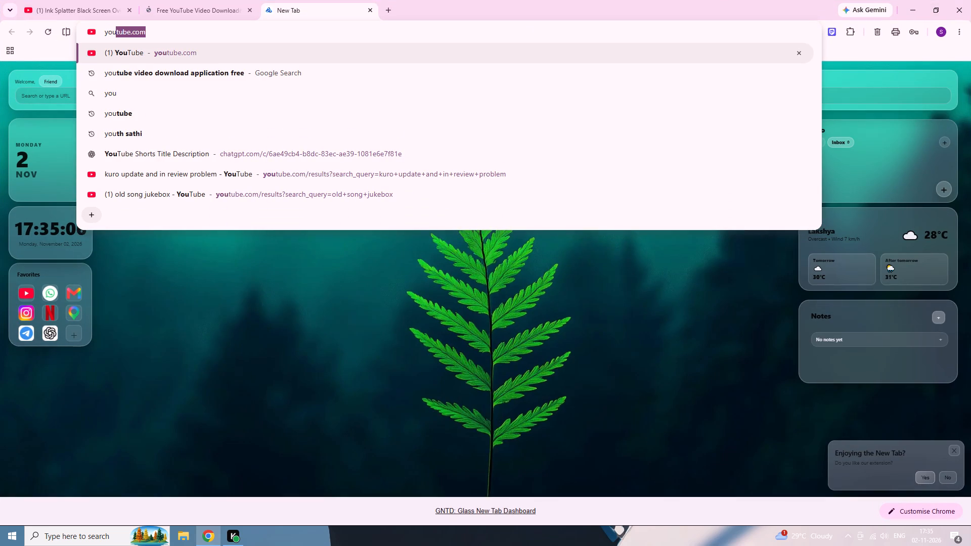
Search Google for "youtube video download application free", retry the VidsSave download once, and open the SnapYT downloader from the results.
click(299, 65)
click(197, 0)
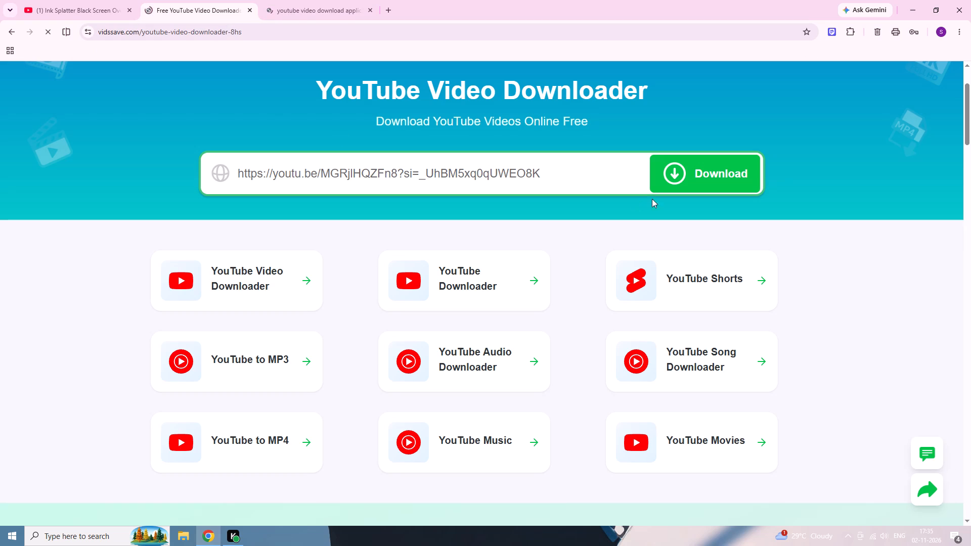
click(674, 170)
click(305, 0)
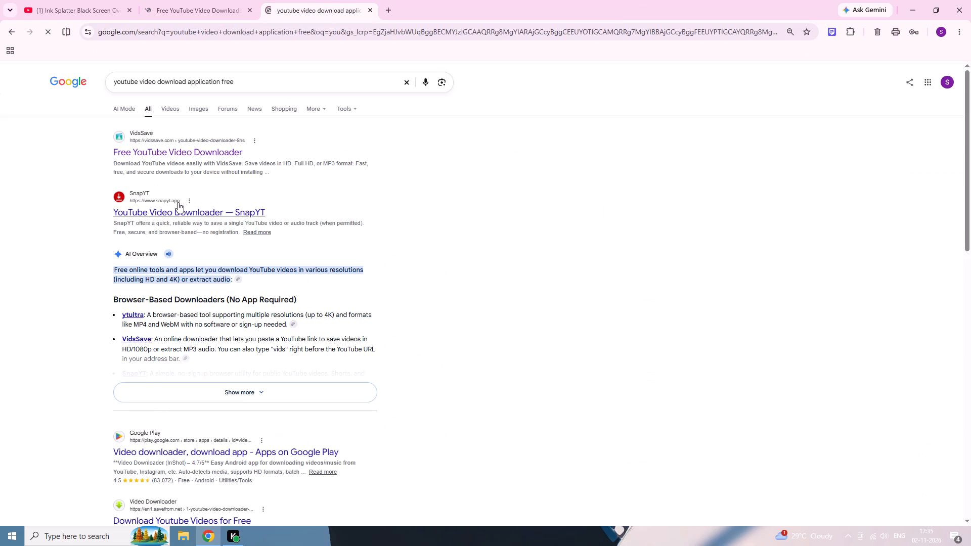
click(188, 215)
click(190, 212)
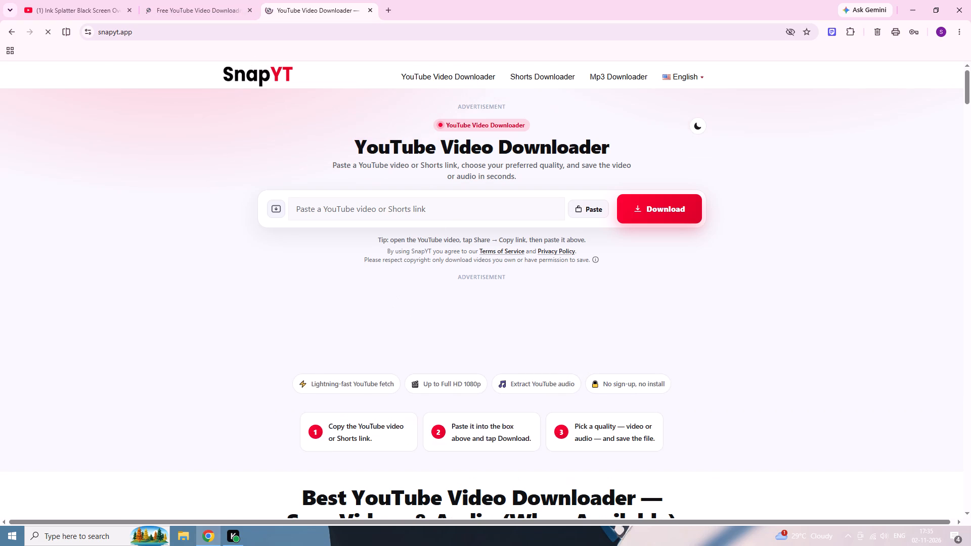
Submit the copied video link to SnapYT to fetch its download options, and close the VidsSave page.
right_click(438, 207)
click(466, 332)
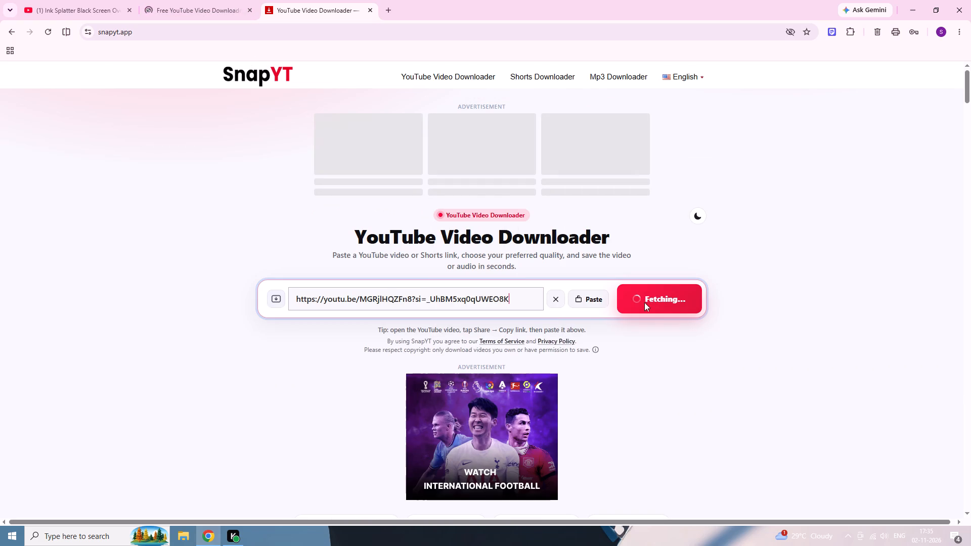
click(649, 300)
click(167, 0)
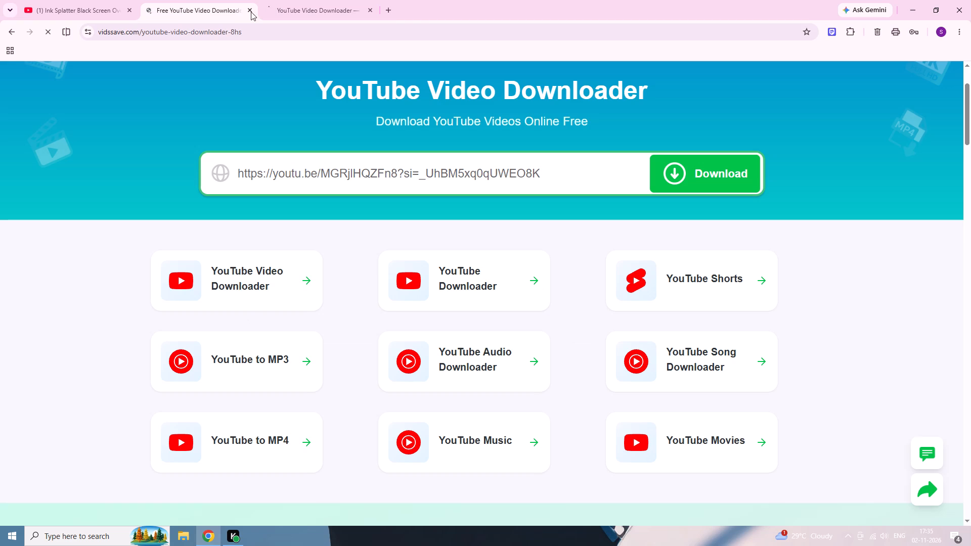
click(246, 12)
click(209, 12)
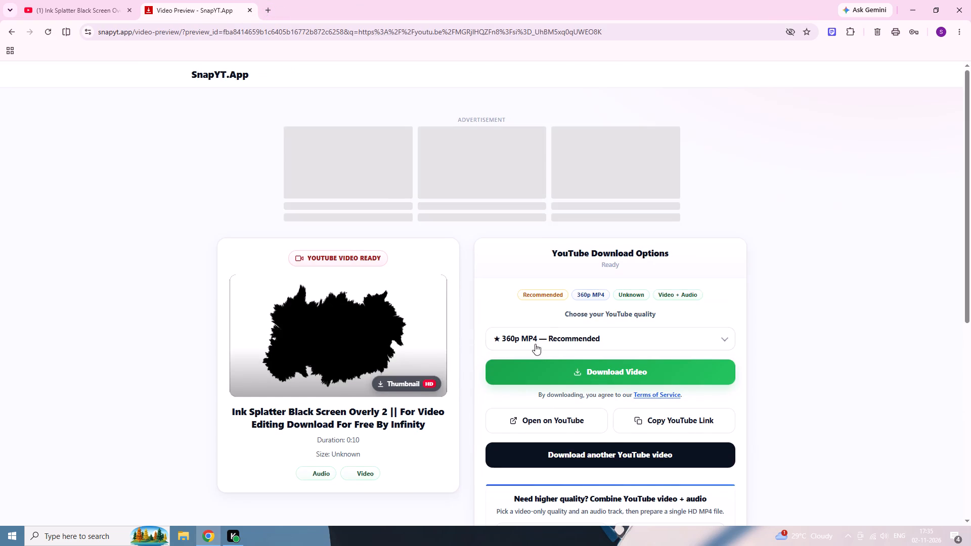
Choose the 1080p MP4 quality and download the ink splatter video without audio, returning from the ad page.
scroll(543, 330, down, 1)
click(550, 287)
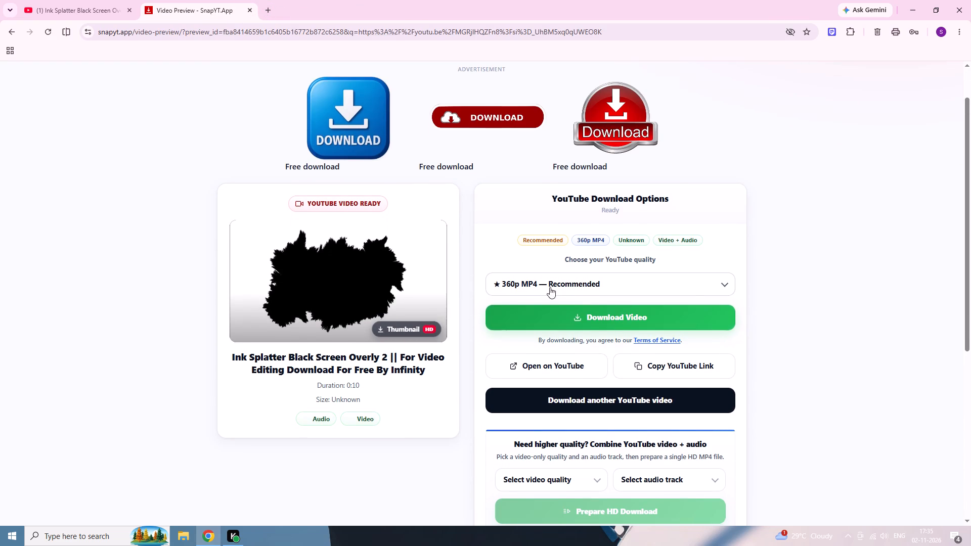
scroll(545, 285, down, 1)
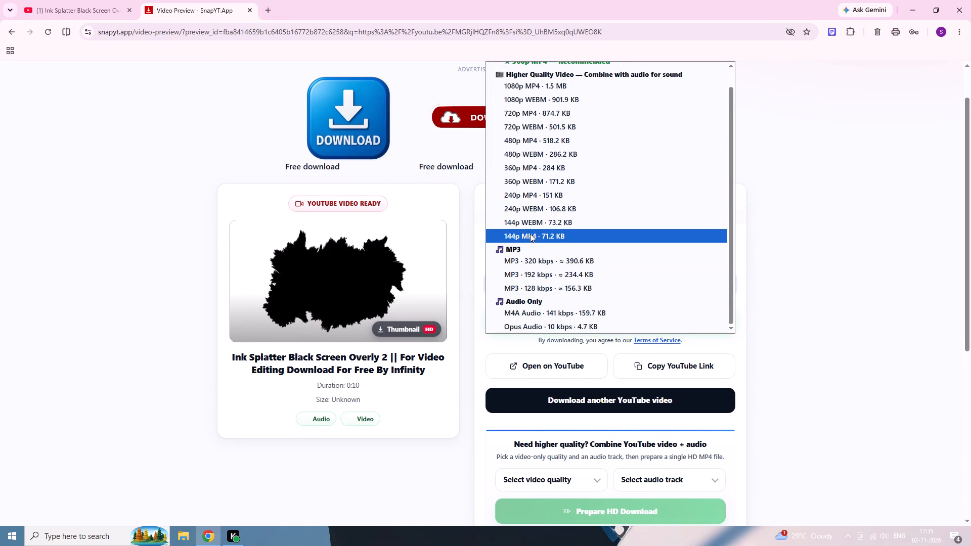
click(521, 87)
click(598, 376)
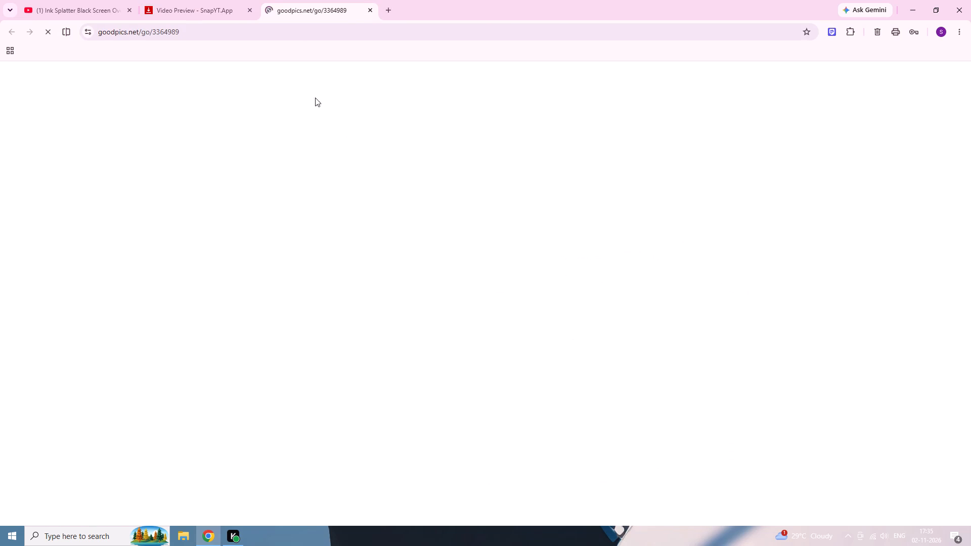
click(207, 12)
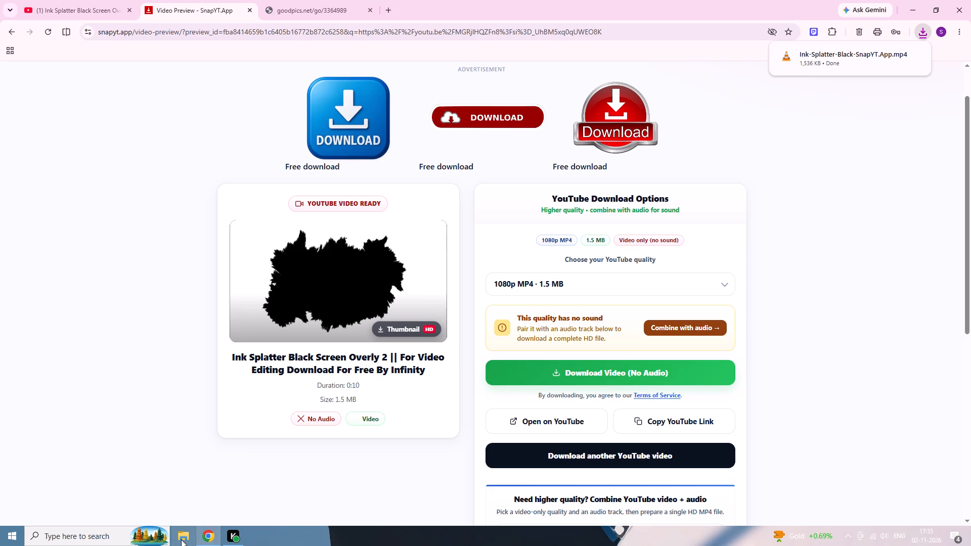
Launch the FilmCraft video editor and maximize its window.
click(2, 534)
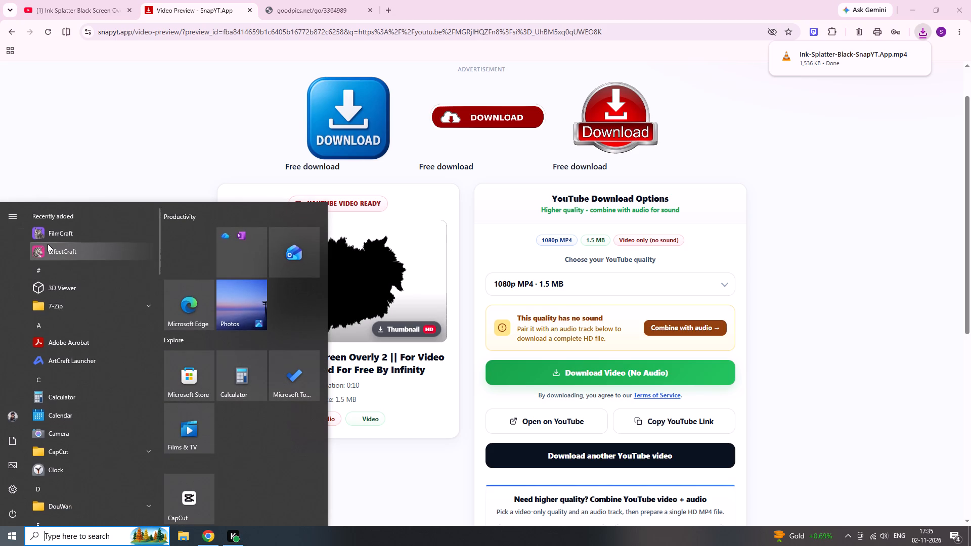
click(48, 238)
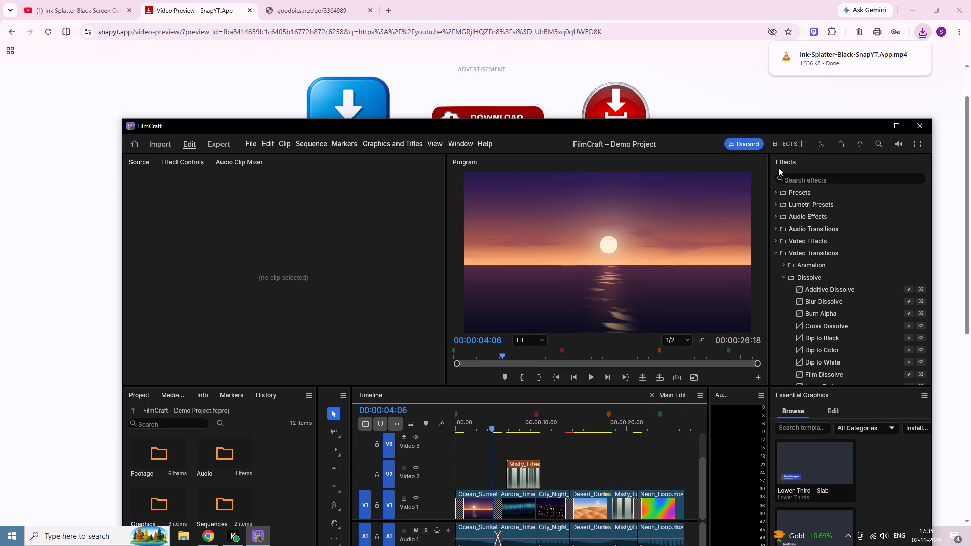
click(893, 125)
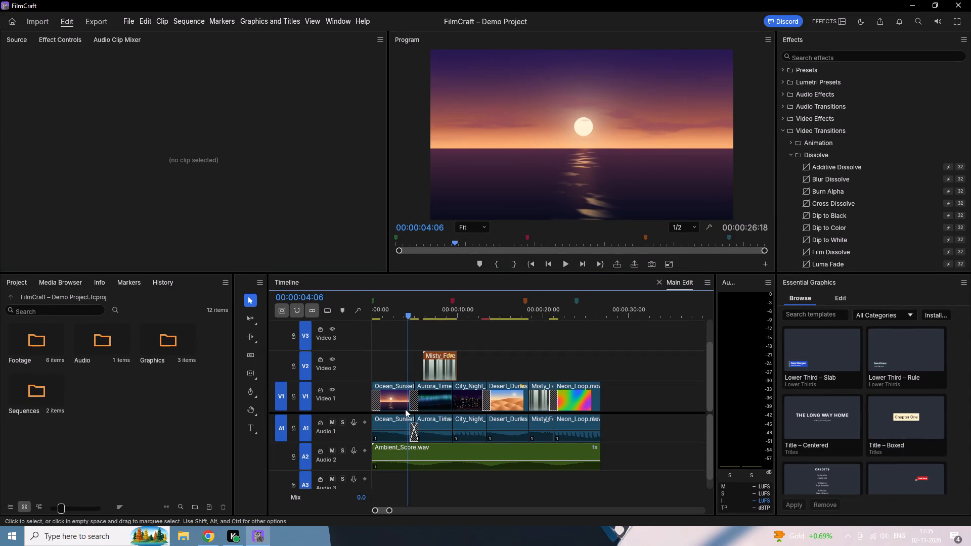
Delete all clips from the Main Edit timeline except Ocean_Sunset and Desert_Dunes, including the Misty_Forest overlay and Ambient_Score audio.
drag(421, 334, 609, 461)
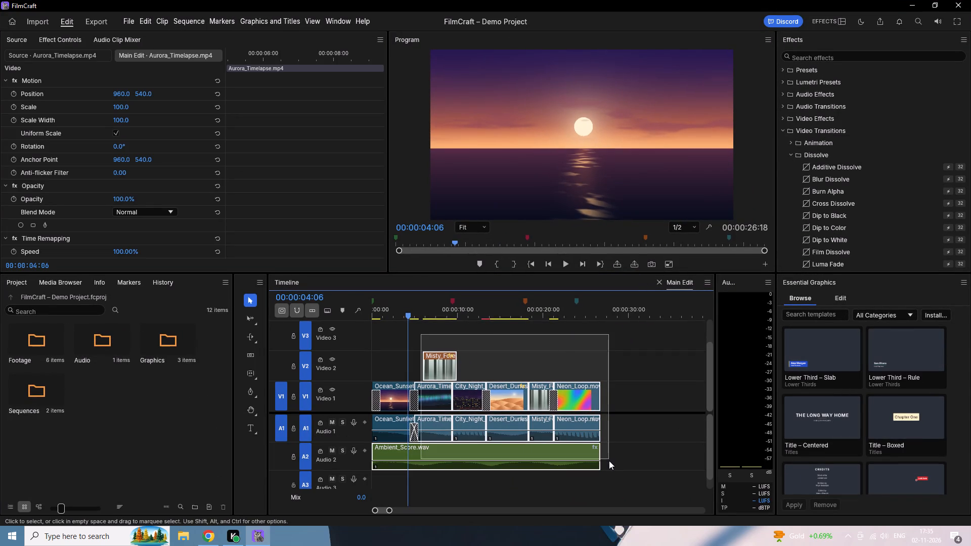
drag(609, 461, 376, 456)
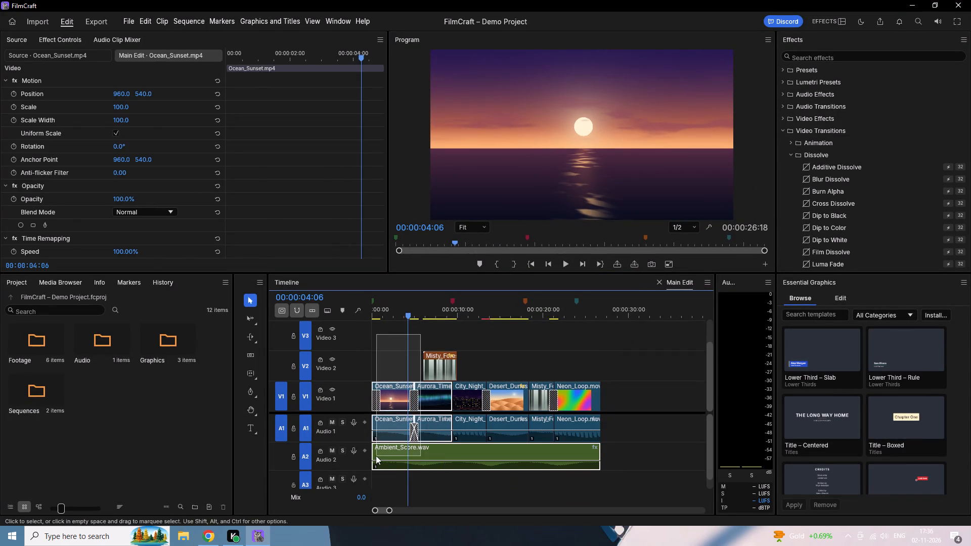
drag(376, 456, 474, 462)
key(Delete)
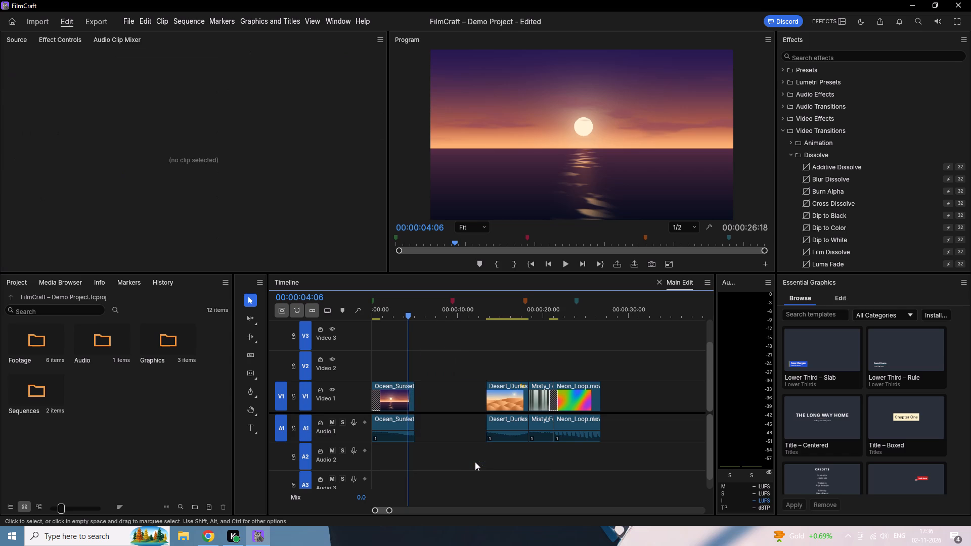
drag(549, 364, 555, 408)
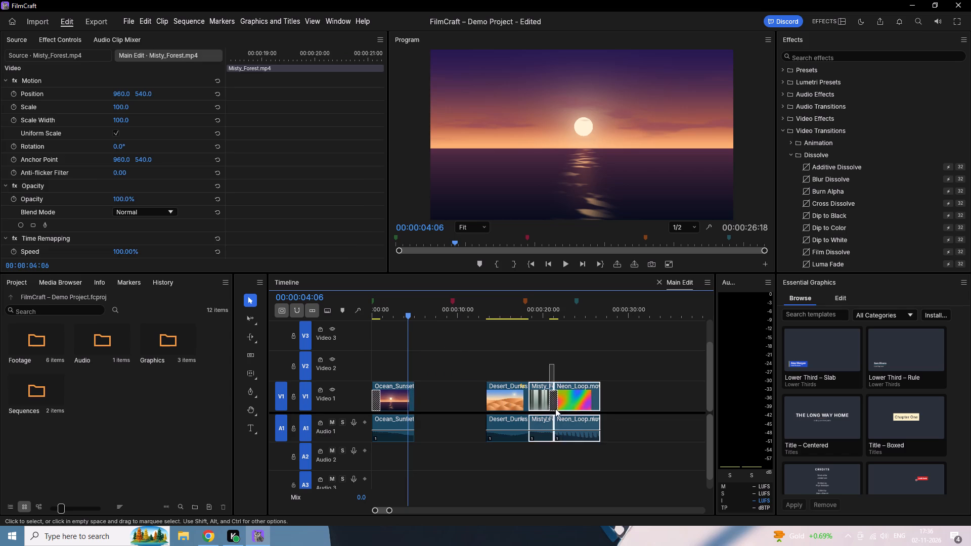
drag(555, 408, 619, 444)
key(Delete)
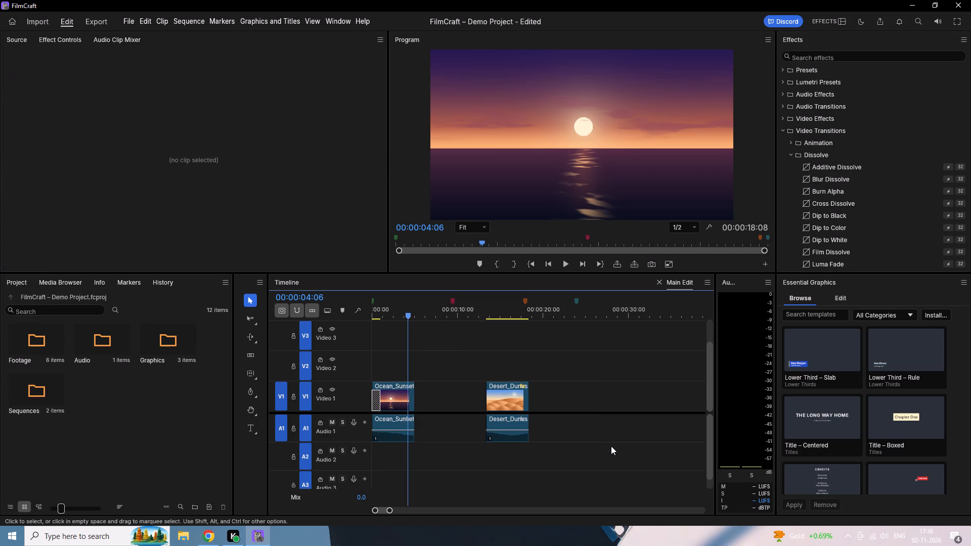
Delete the Dip to Black transition at the start of the Ocean_Sunset clip.
click(377, 400)
click(377, 400)
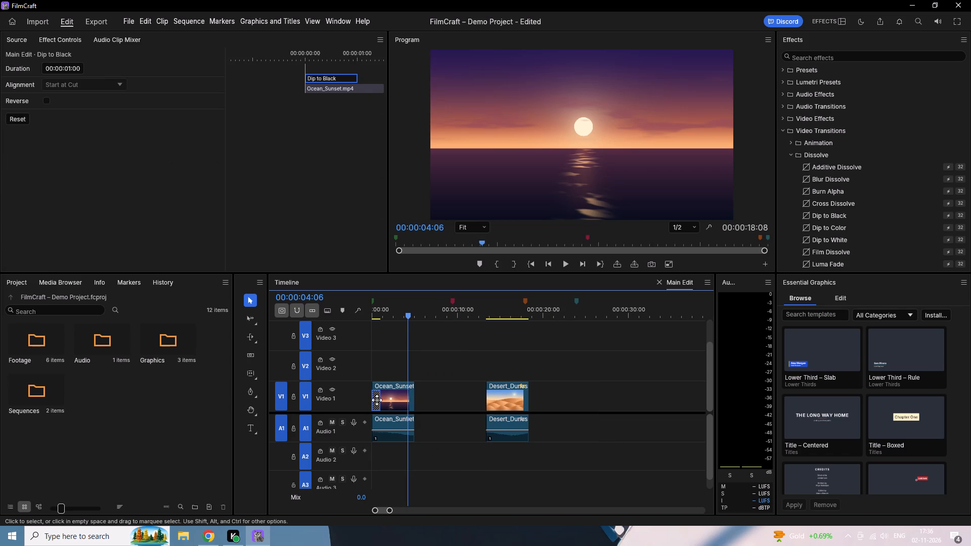
key(Delete)
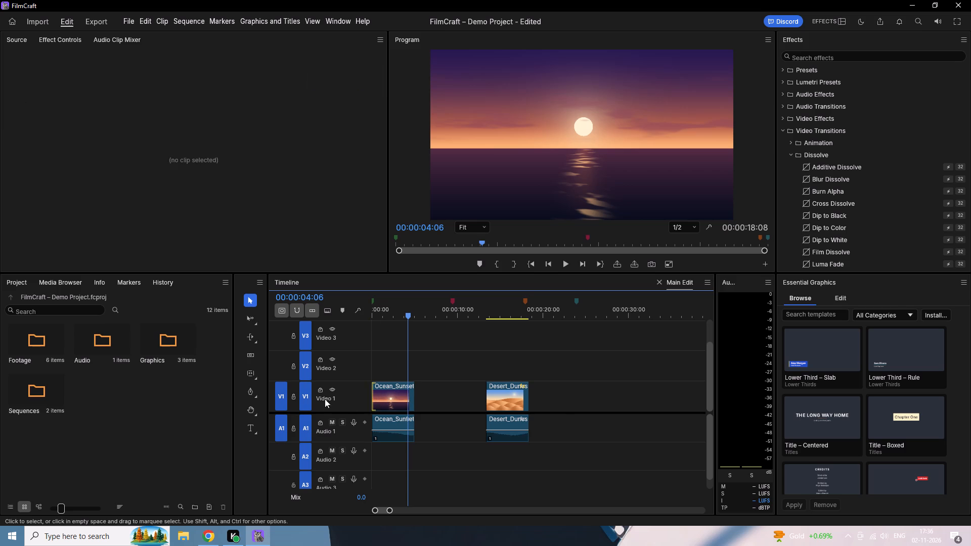
Move the Desert_Dunes clip up to track V2 so it starts exactly where the Ocean_Sunset clip ends.
drag(563, 458, 455, 339)
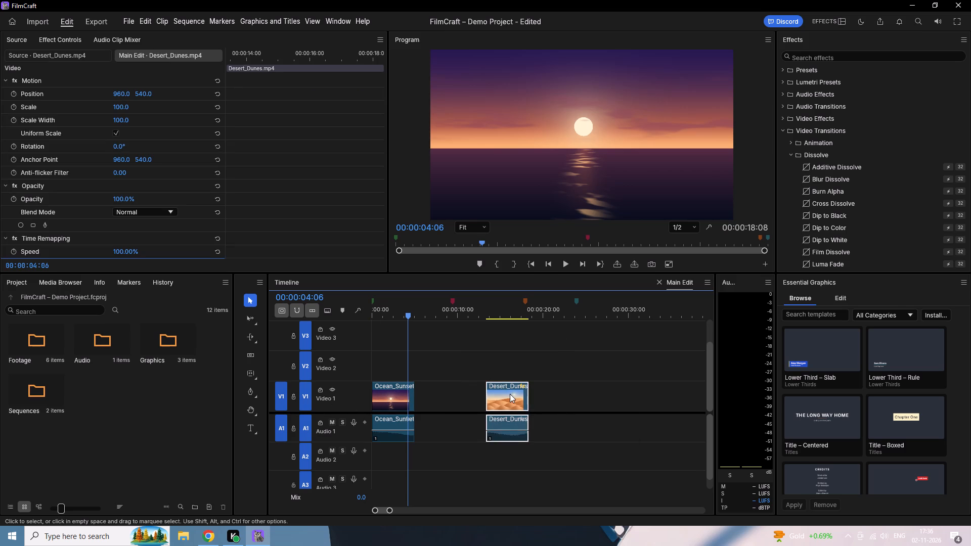
drag(510, 394, 439, 360)
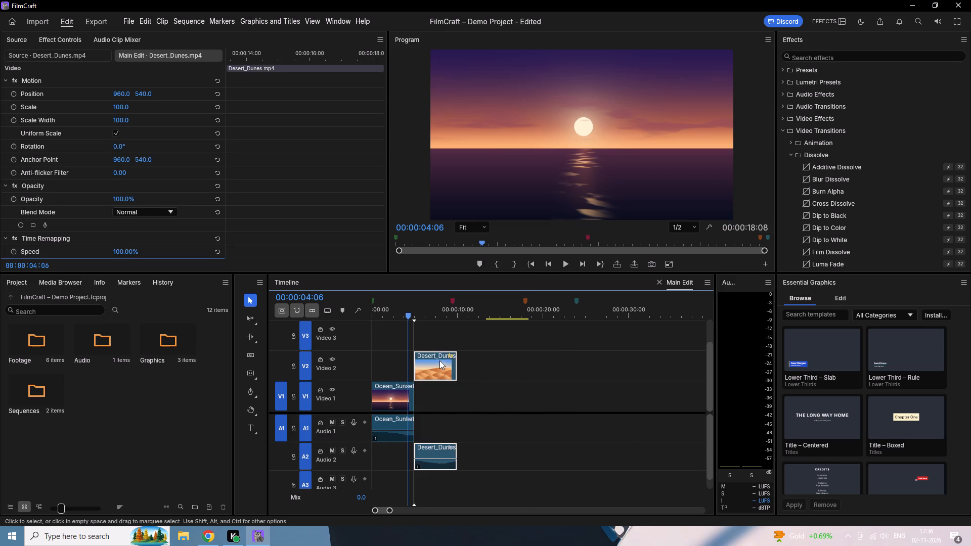
drag(439, 360, 434, 361)
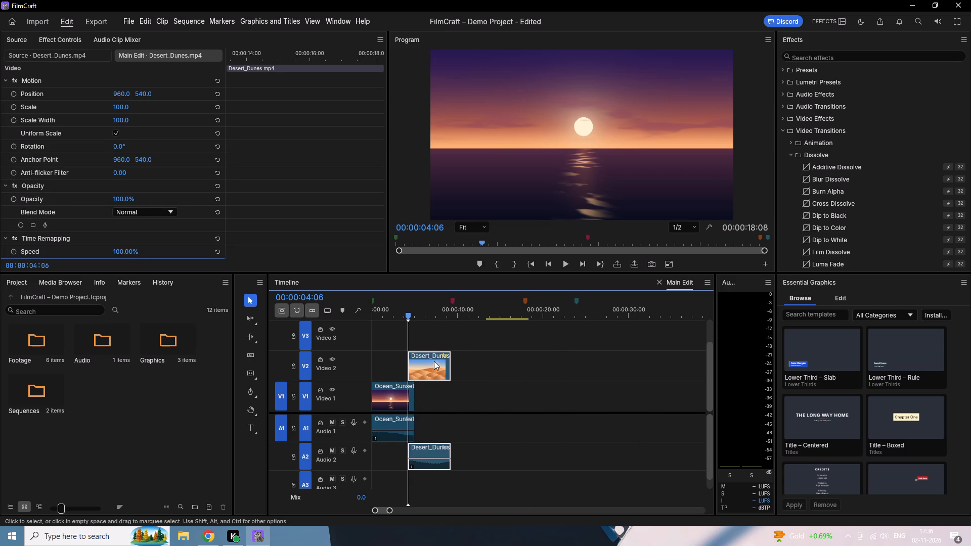
drag(434, 361, 437, 361)
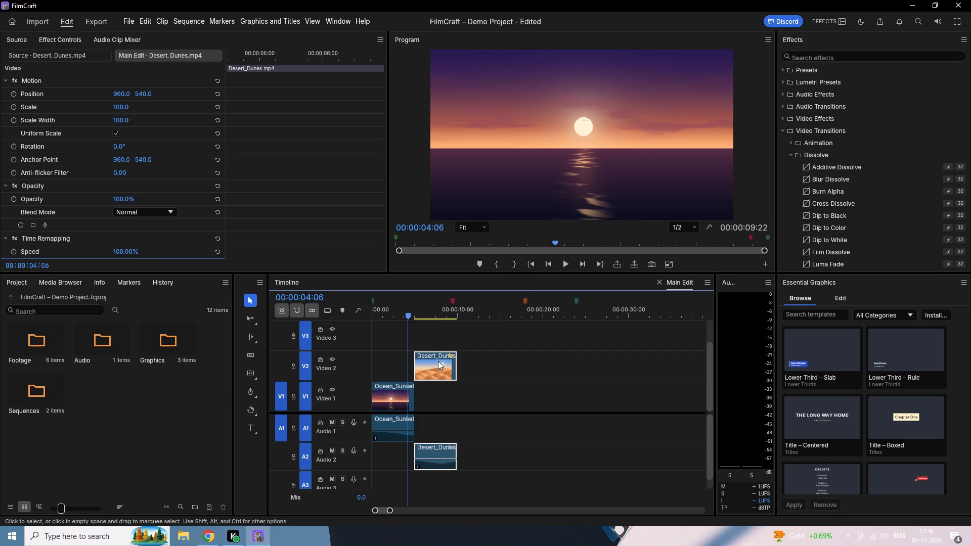
Move the playhead back to the start of the sequence at 00:00:00:00.
drag(405, 313, 363, 322)
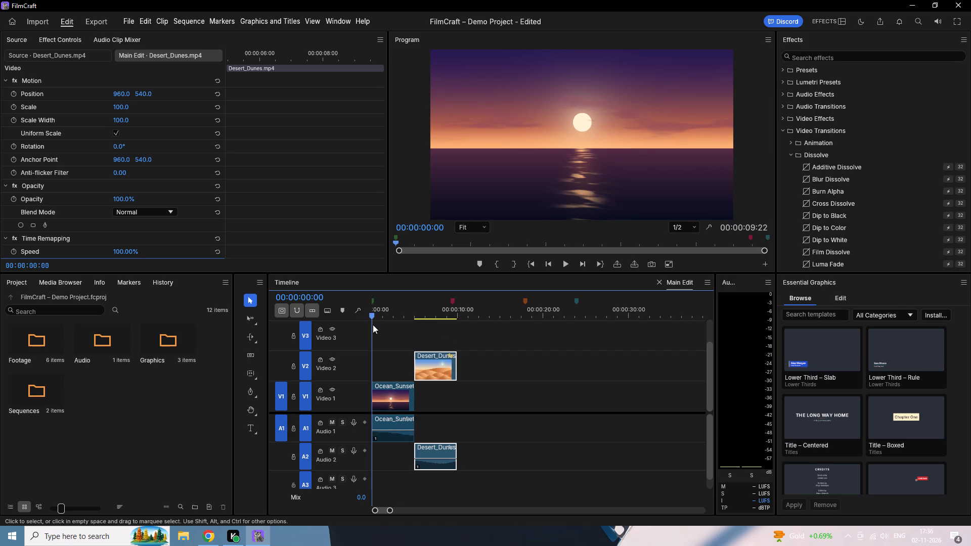
Play through the cut and shift the Desert_Dunes clip about one second earlier on V2 so it overlaps the end of Ocean_Sunset.
key(space)
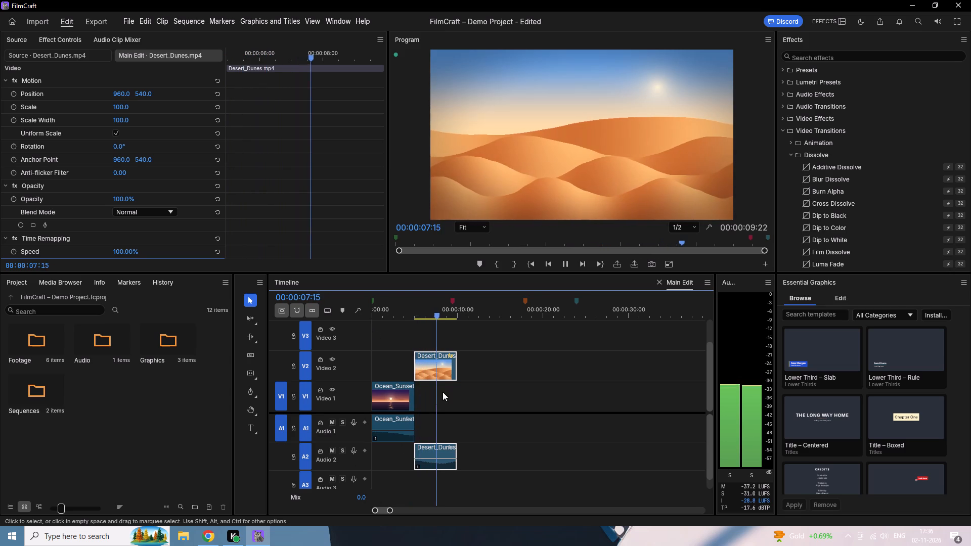
drag(440, 366, 428, 367)
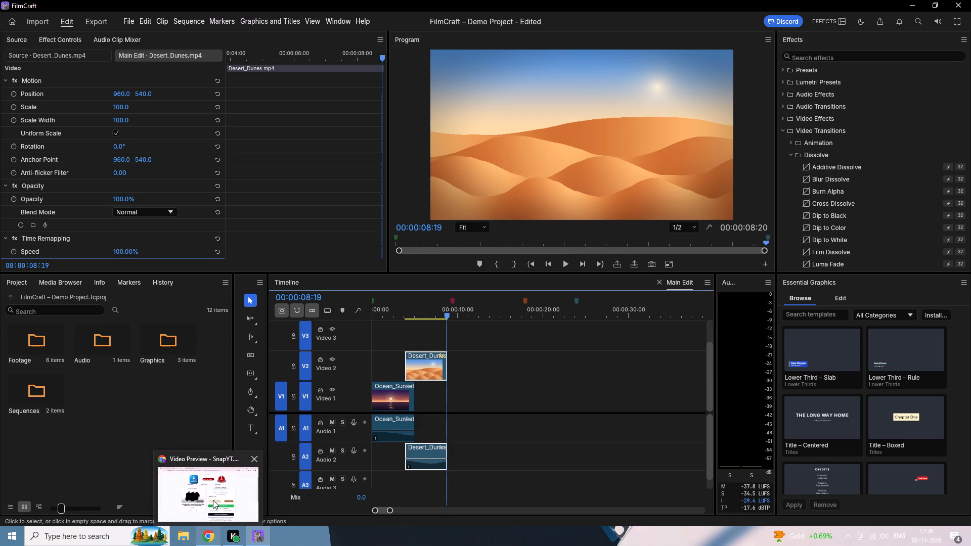
Bring the downloaded Ink-Splatter-Black video from Chrome into FilmCraft, placing it on track V3 with its start aligned to Desert_Dunes.
click(211, 483)
drag(860, 59, 223, 532)
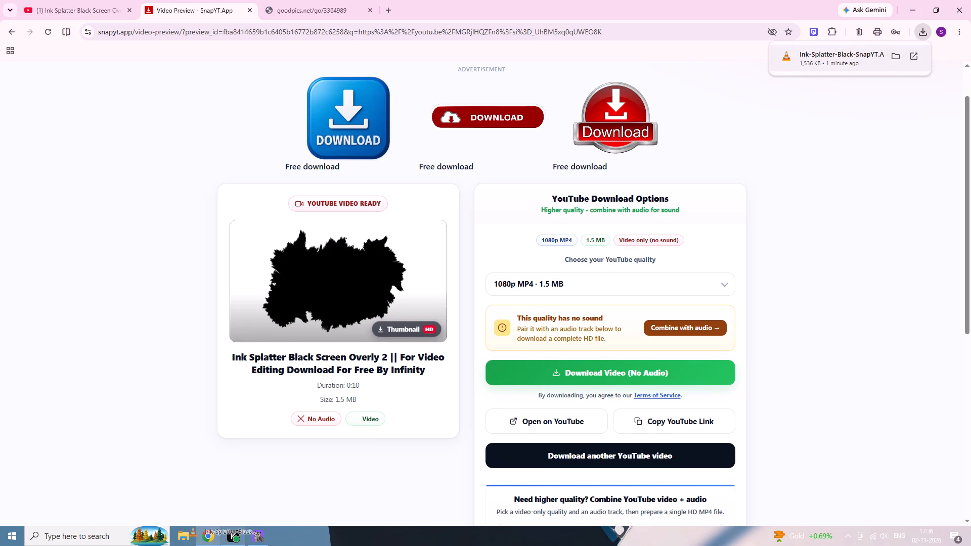
drag(223, 532, 435, 329)
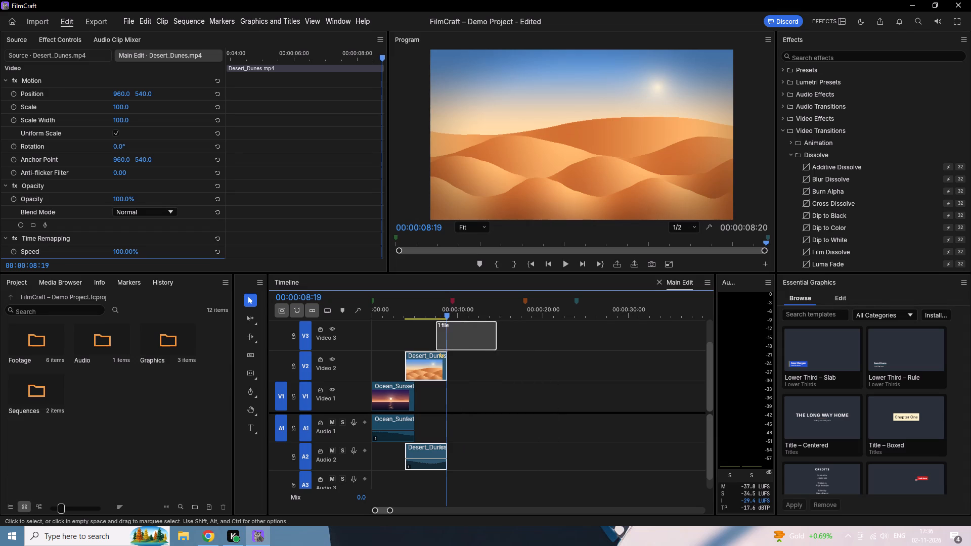
drag(435, 329, 419, 330)
drag(450, 340, 433, 337)
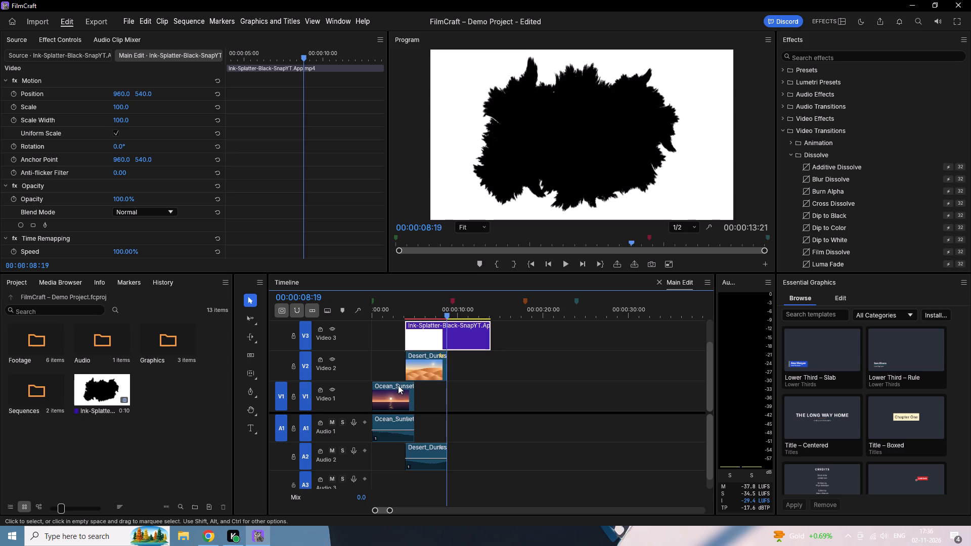
Shift Desert_Dunes and the ink splatter clip earlier so both start together about two seconds into the sequence, overlapping Ocean_Sunset more.
click(421, 371)
drag(422, 369, 407, 368)
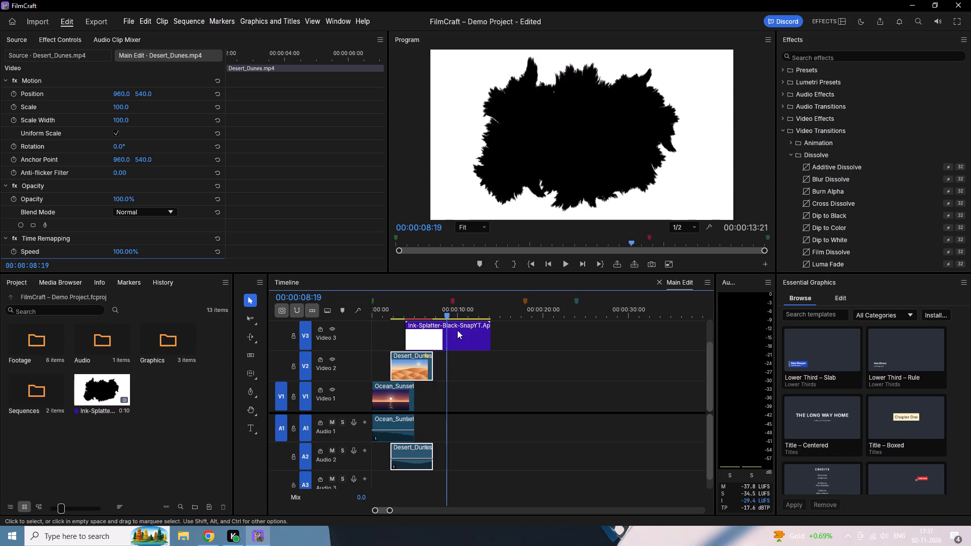
drag(438, 333, 425, 332)
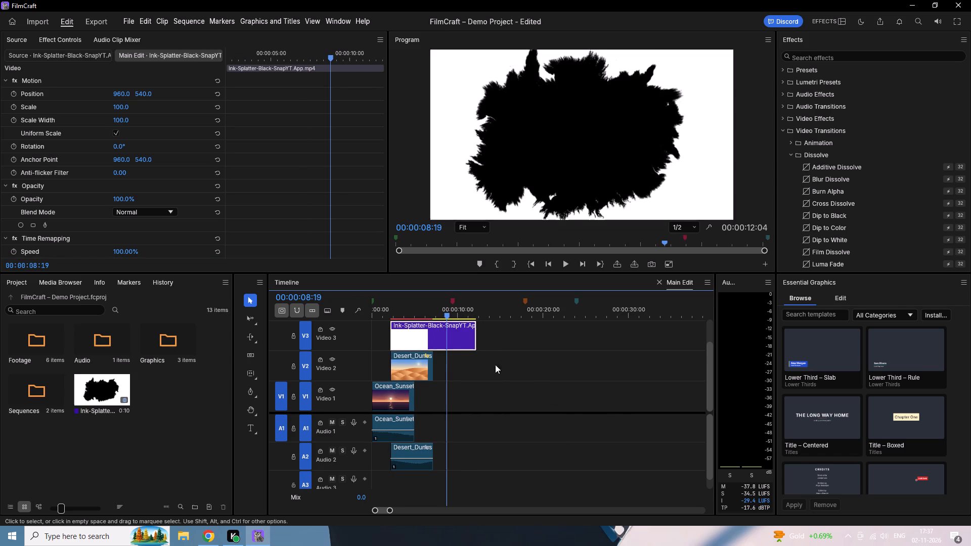
click(515, 348)
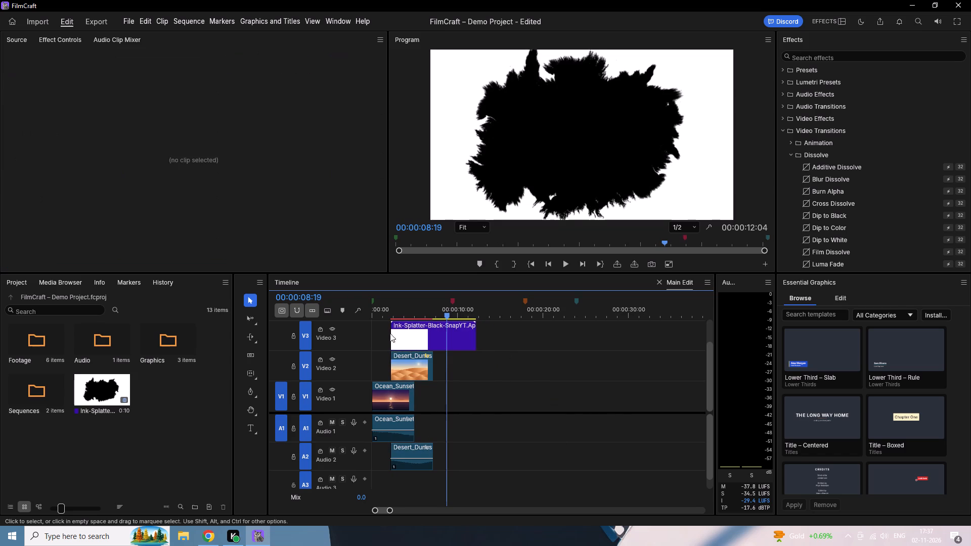
Move the playhead back to the start of the sequence at 00:00:00:00.
click(387, 317)
drag(388, 318, 366, 320)
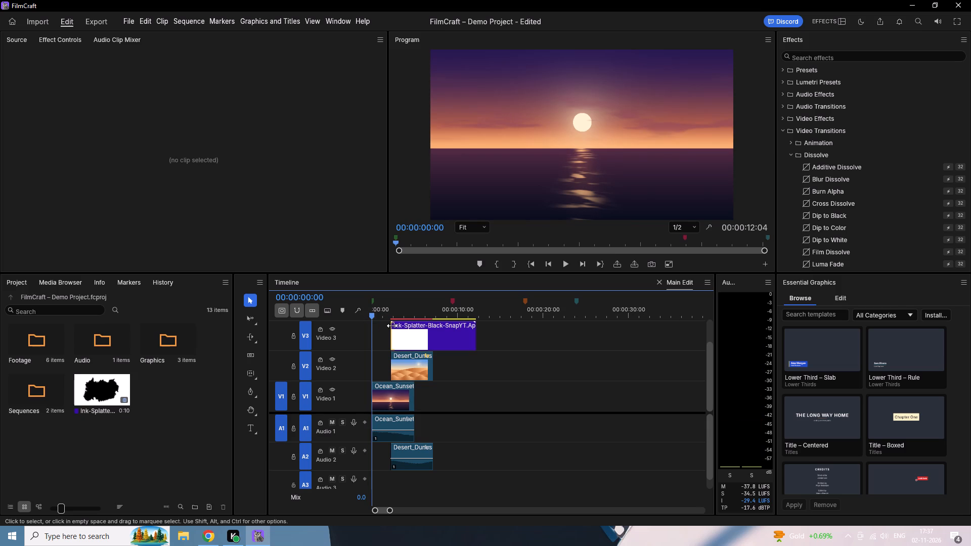
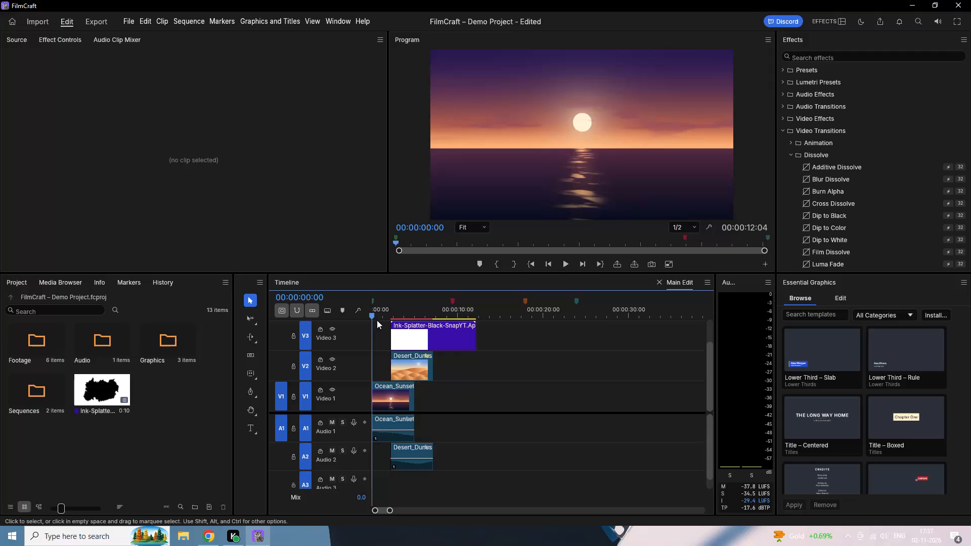
Scrub across the start of the ink splatter clip to examine how the ink comes in over the overlap.
click(410, 340)
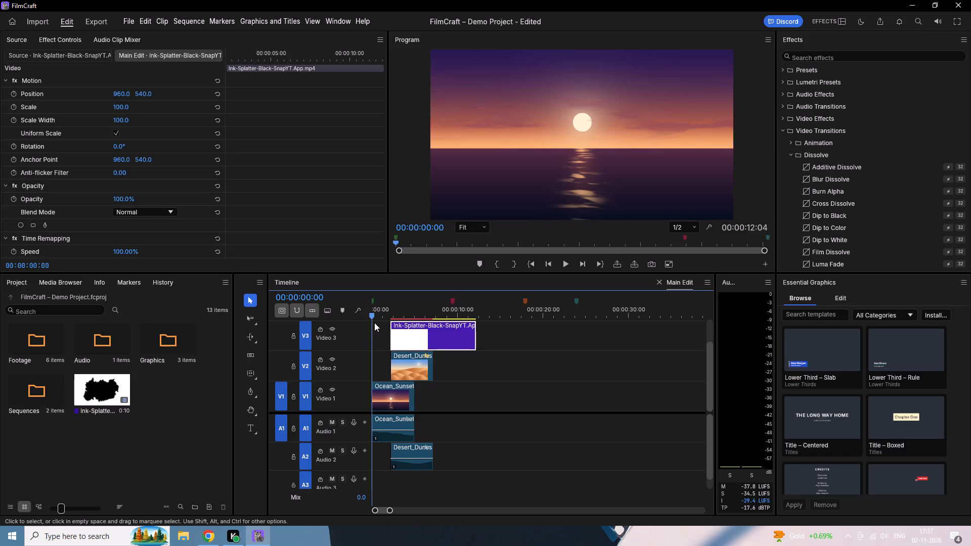
drag(373, 321, 400, 323)
drag(372, 317, 397, 317)
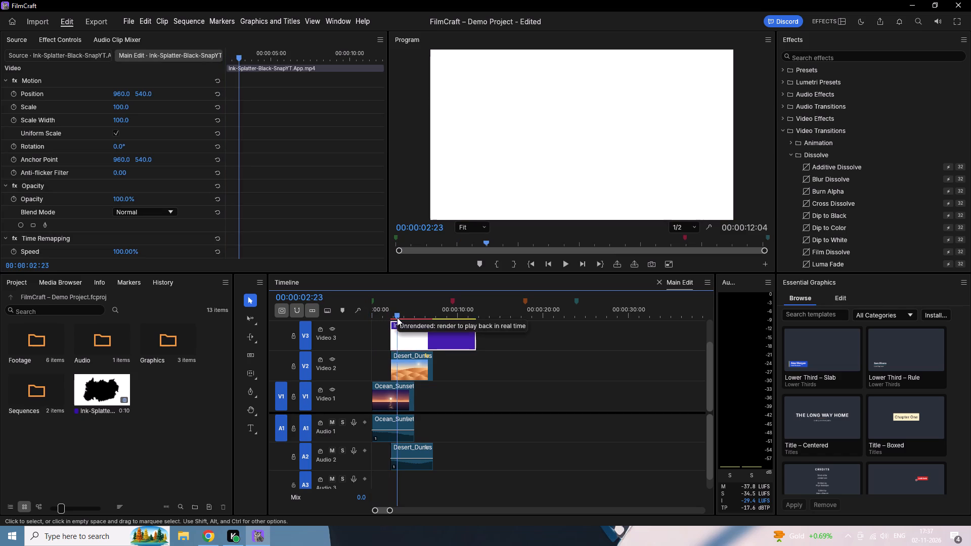
drag(397, 317, 398, 320)
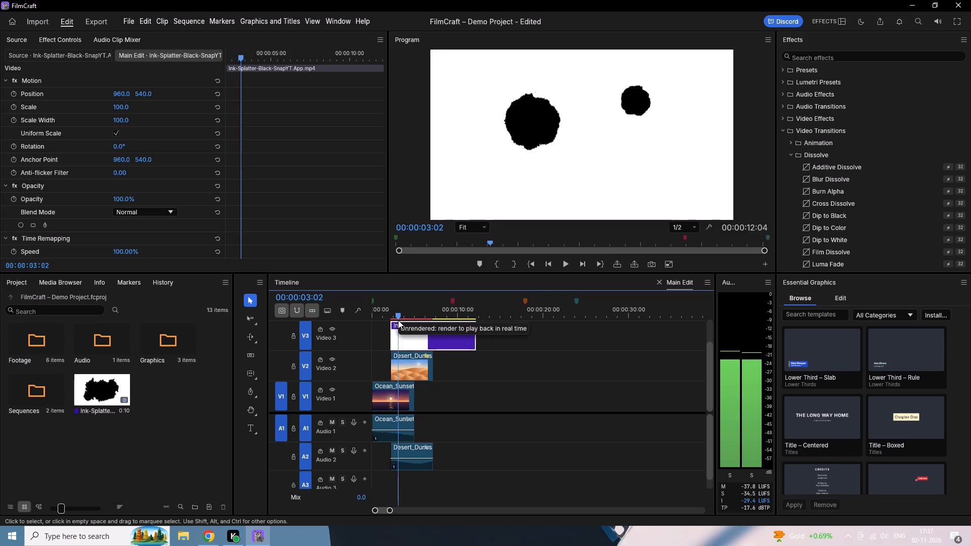
drag(398, 320, 383, 322)
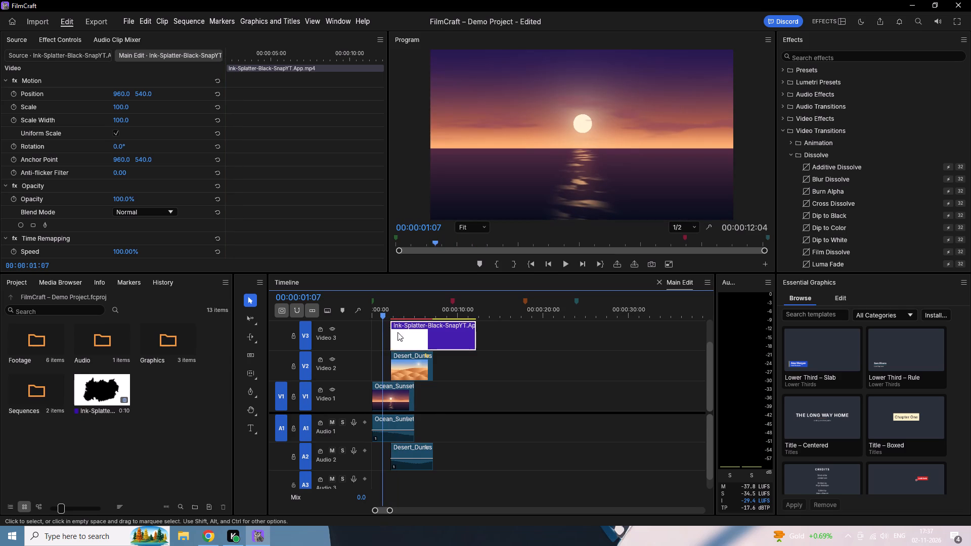
Find the Track Matte Key effect by searching for "trac" and apply it to the Desert_Dunes clip on V2.
click(403, 338)
click(847, 59)
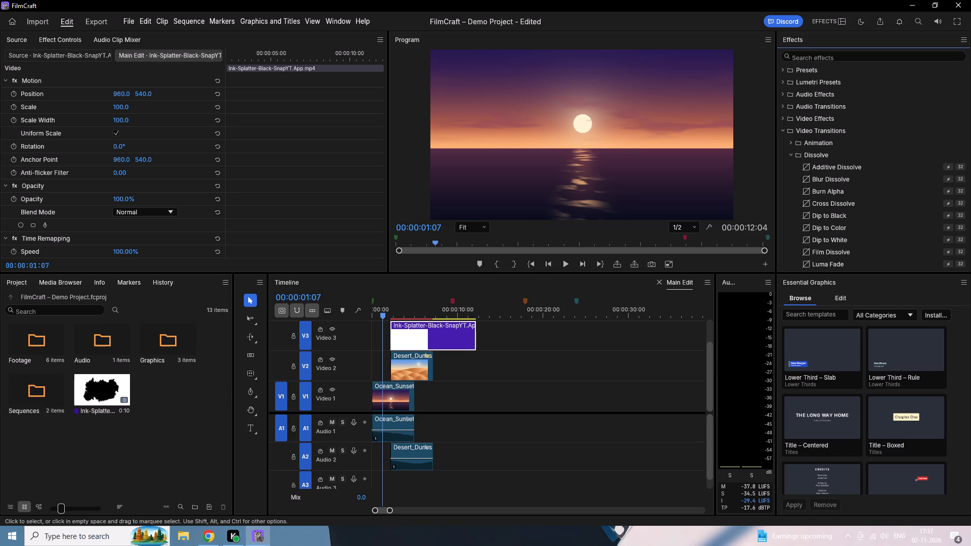
text(trac)
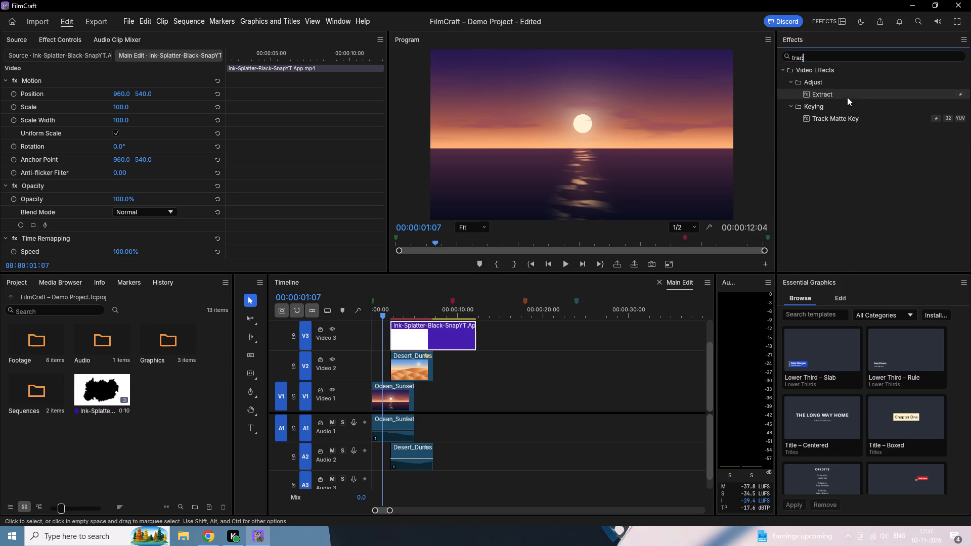
drag(841, 121, 407, 366)
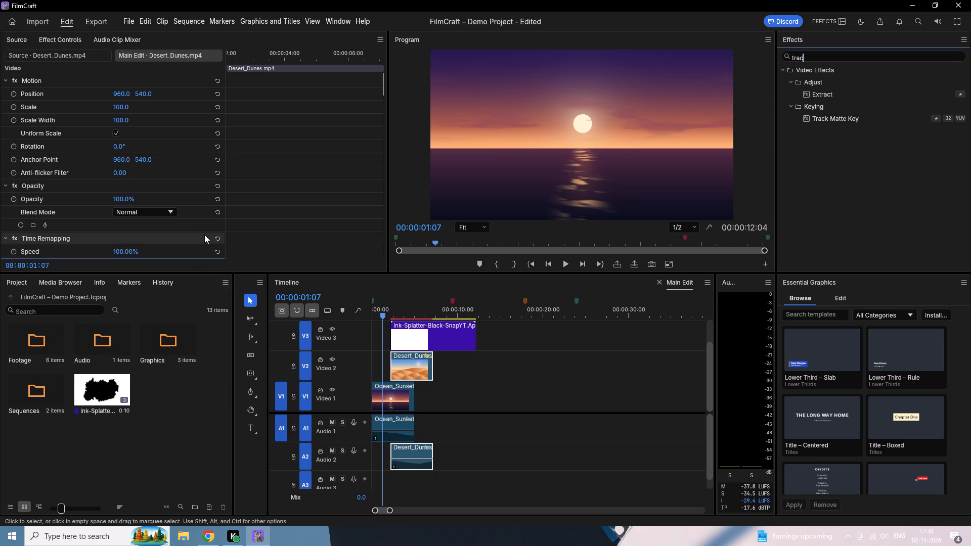
Set the Track Matte Key on Desert_Dunes to use Video 3 as matte, composite using Matte Luma, and enable Reverse.
scroll(144, 226, down, 1)
scroll(42, 195, down, 1)
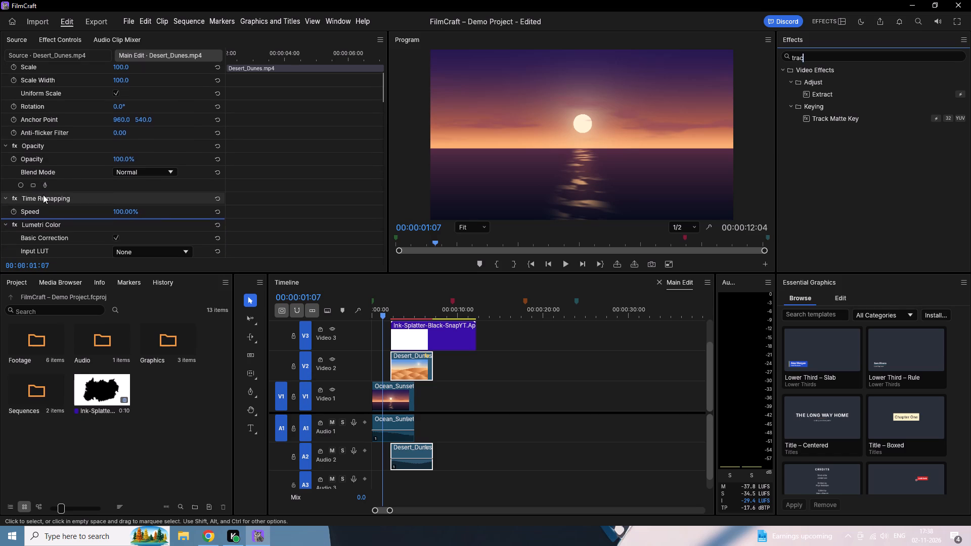
scroll(45, 196, down, 2)
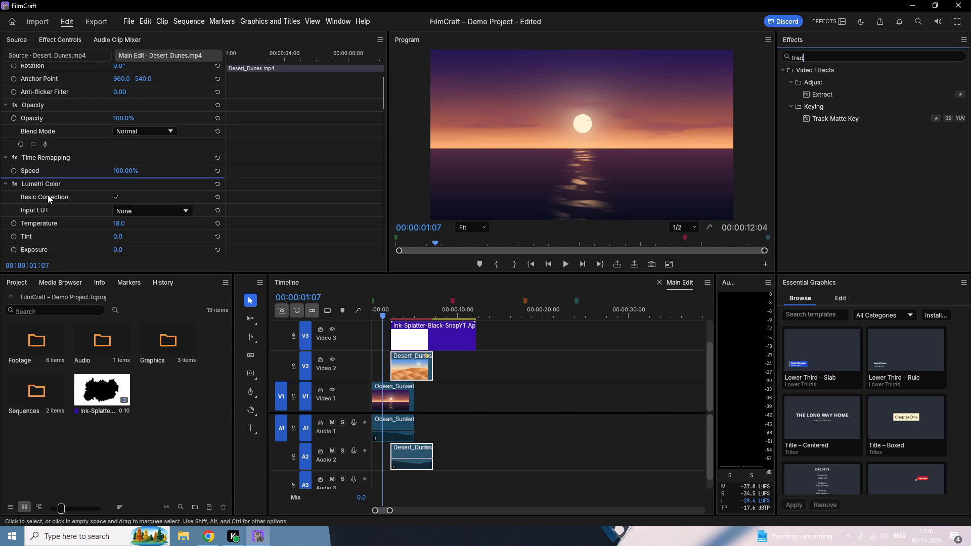
scroll(154, 111, down, 1)
scroll(119, 222, down, 2)
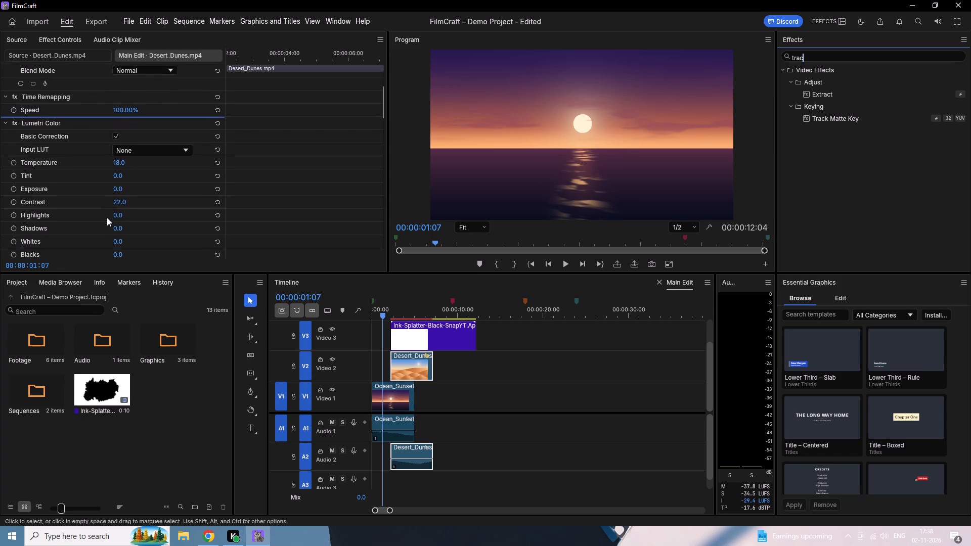
scroll(106, 217, up, 3)
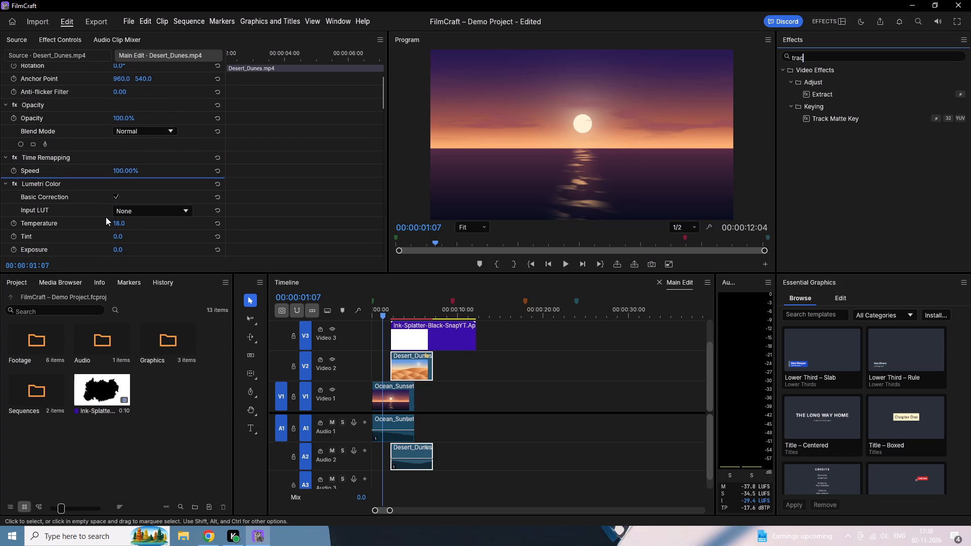
scroll(100, 220, down, 3)
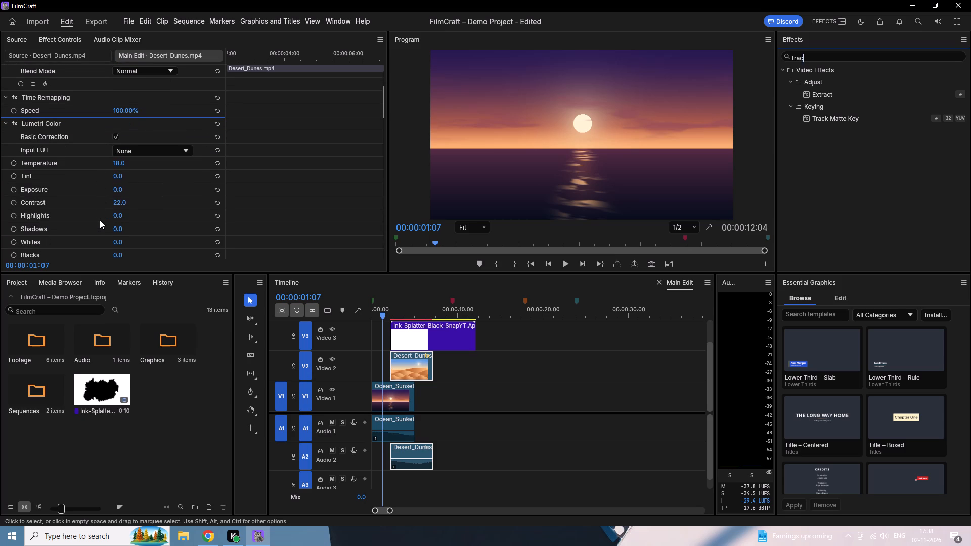
scroll(100, 220, down, 9)
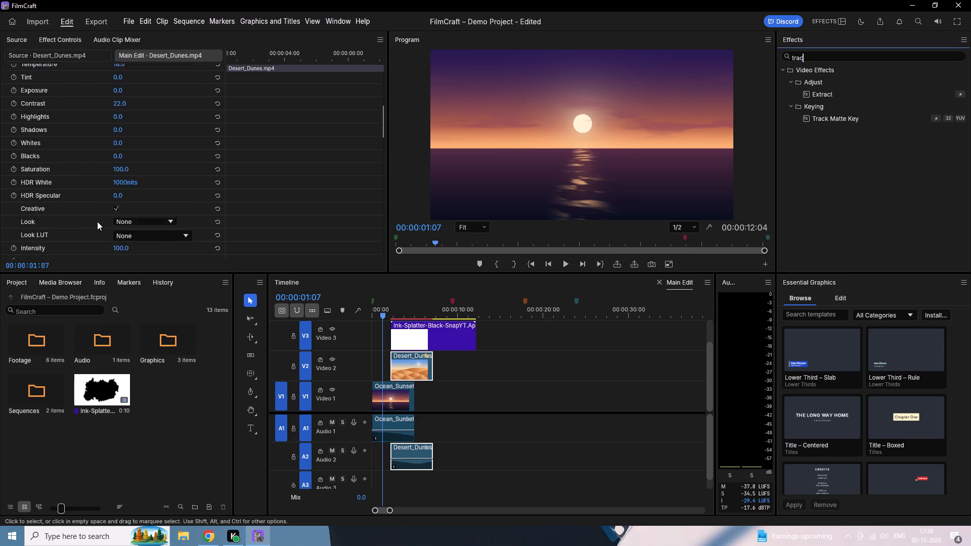
scroll(97, 221, down, 16)
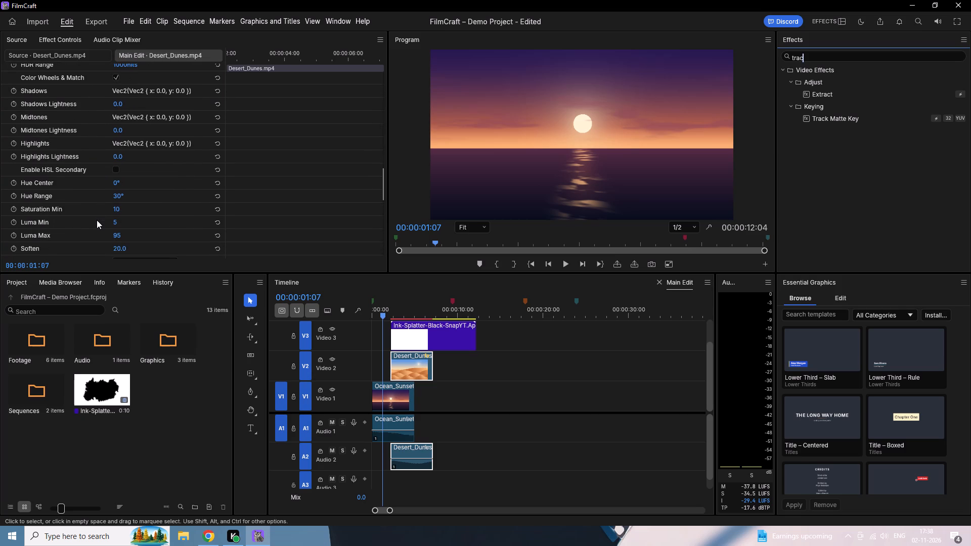
scroll(96, 219, down, 7)
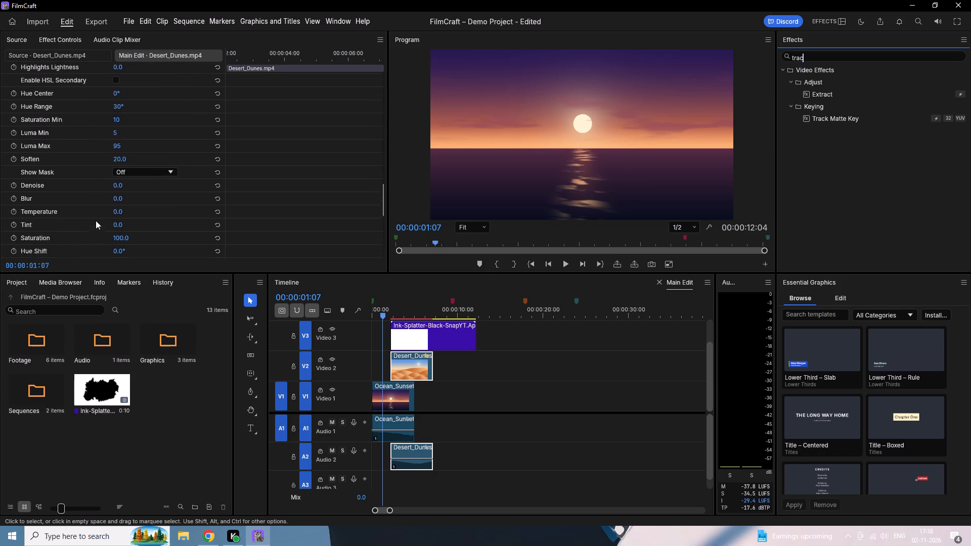
scroll(96, 220, down, 5)
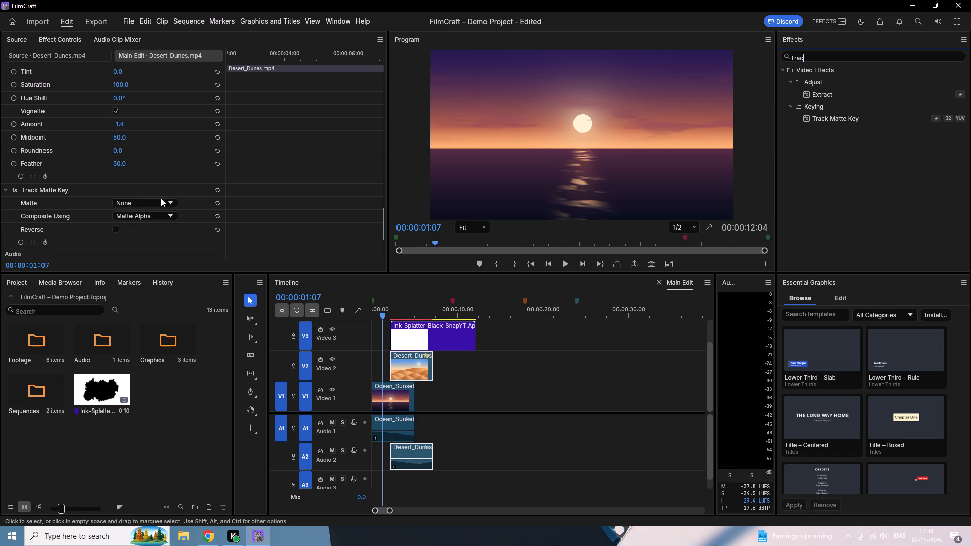
click(157, 200)
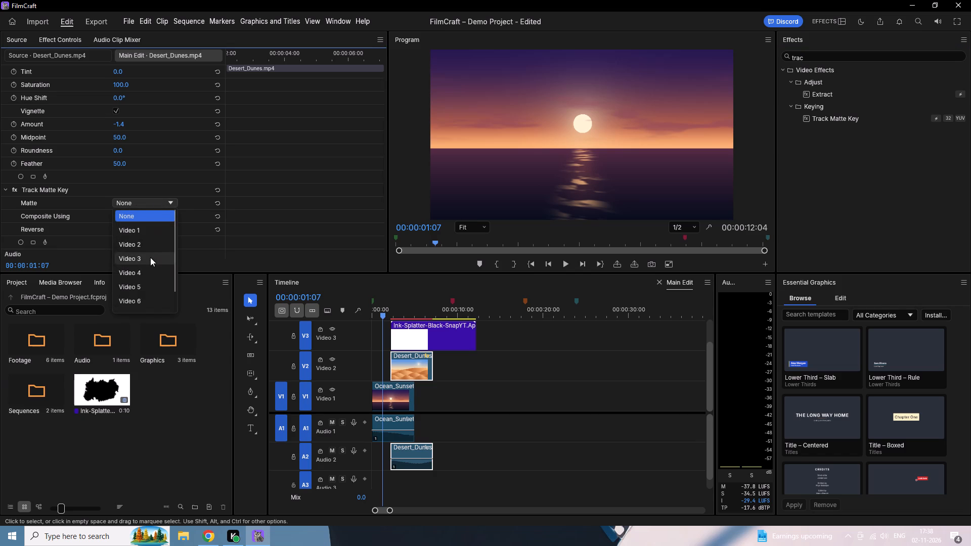
click(150, 258)
click(149, 218)
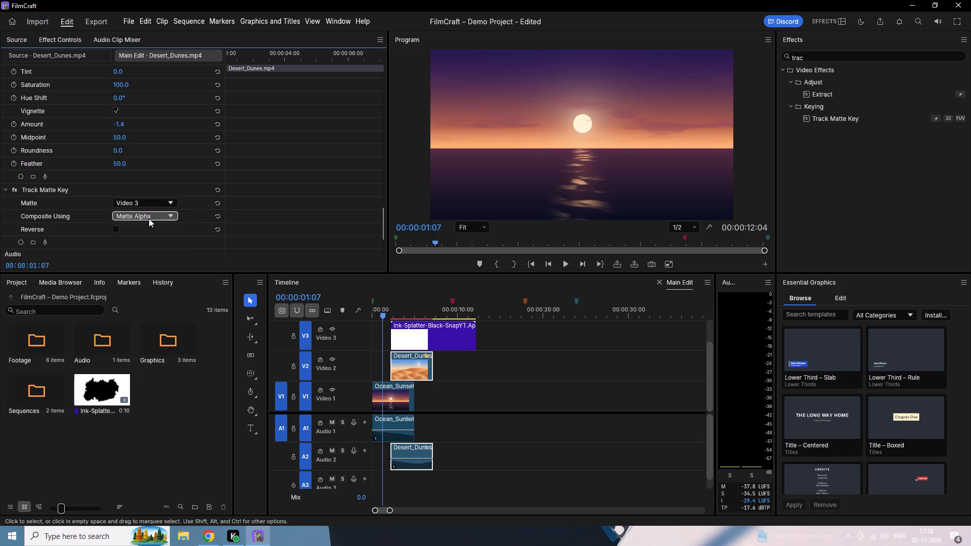
click(158, 243)
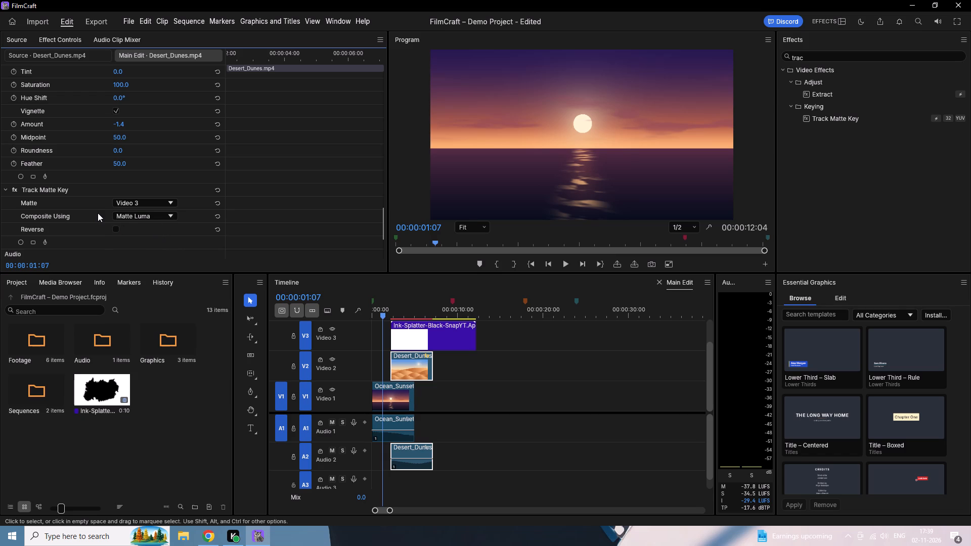
click(117, 229)
Play the sequence from the start to check the ink transition and look over the ink splatter clip's effect settings.
drag(375, 317, 357, 321)
key(space)
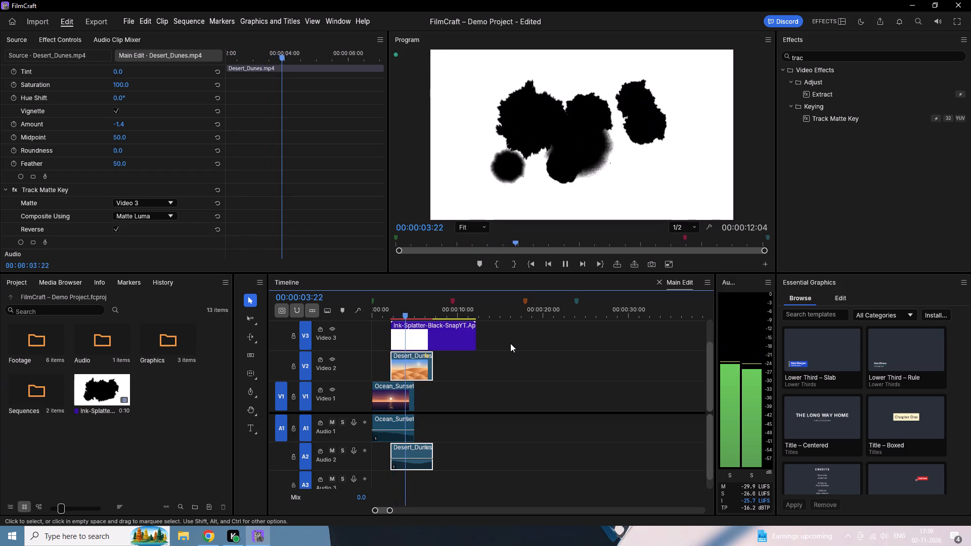
scroll(510, 343, down, 1)
click(438, 340)
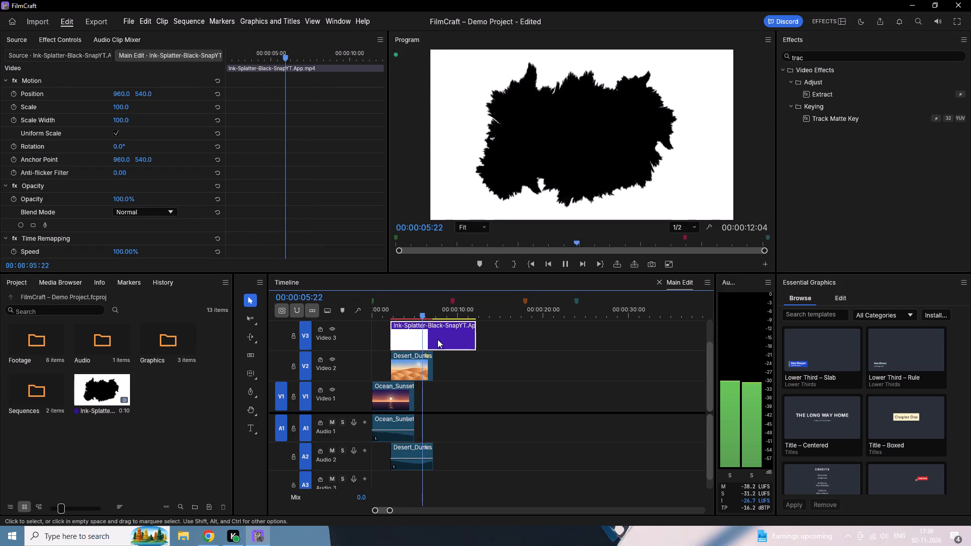
scroll(160, 207, down, 11)
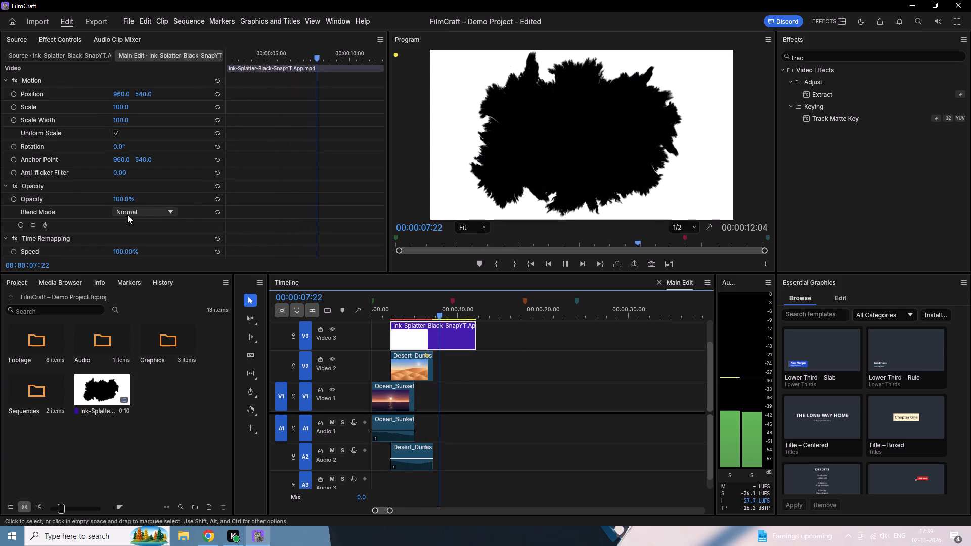
scroll(115, 216, down, 5)
scroll(117, 224, up, 3)
scroll(113, 208, down, 3)
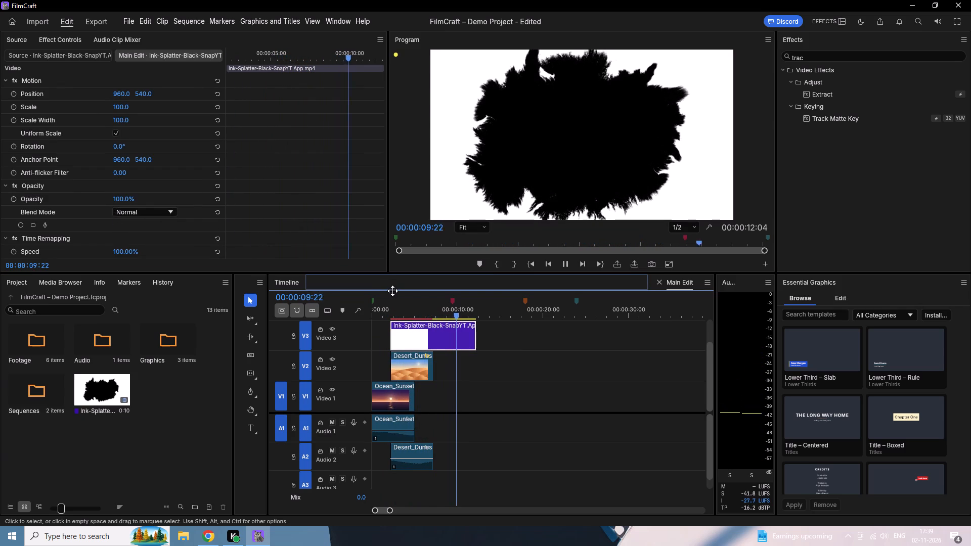
ctrl+scroll(392, 293, down, 3)
ctrl+scroll(485, 348, down, 4)
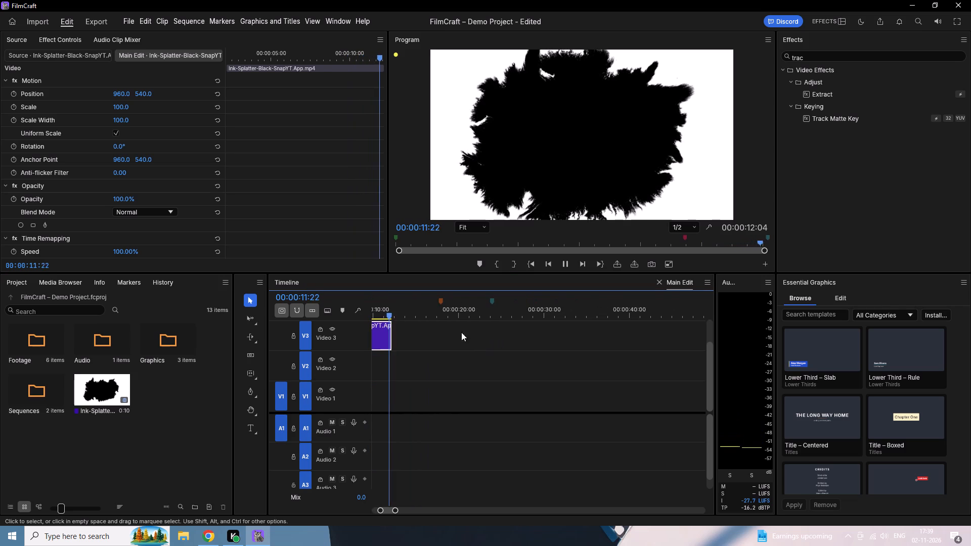
drag(420, 300, 354, 308)
With the playhead at about 00:00:02:17, change the Track Matte Key's matte on Desert_Dunes to Video 2.
click(414, 365)
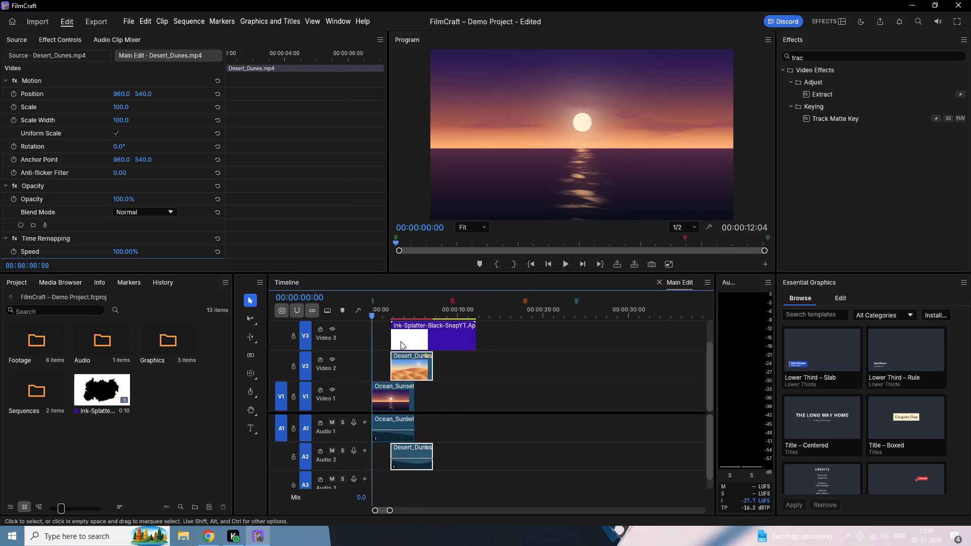
drag(370, 316, 386, 315)
drag(386, 315, 388, 315)
drag(371, 320, 377, 340)
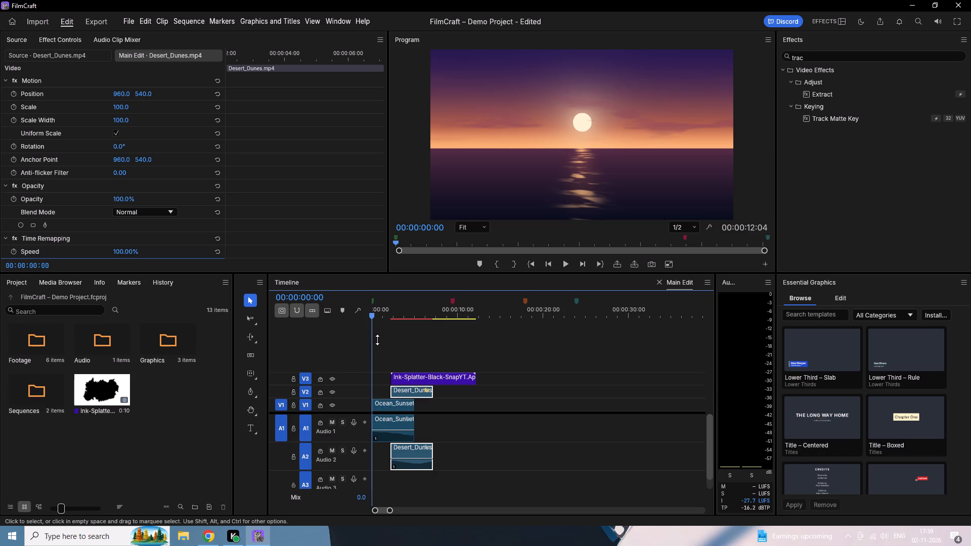
drag(377, 340, 378, 331)
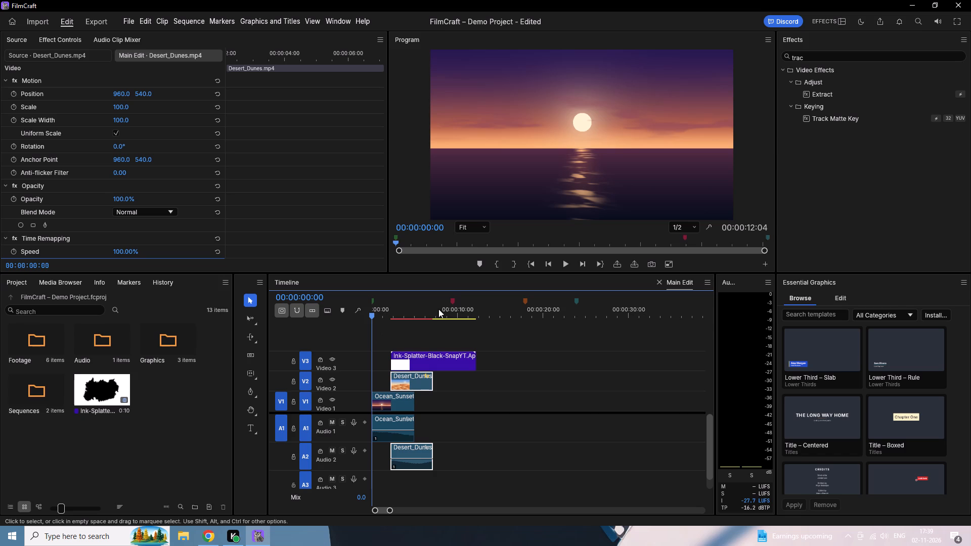
click(409, 382)
drag(372, 315, 395, 317)
scroll(100, 158, down, 3)
scroll(112, 199, down, 13)
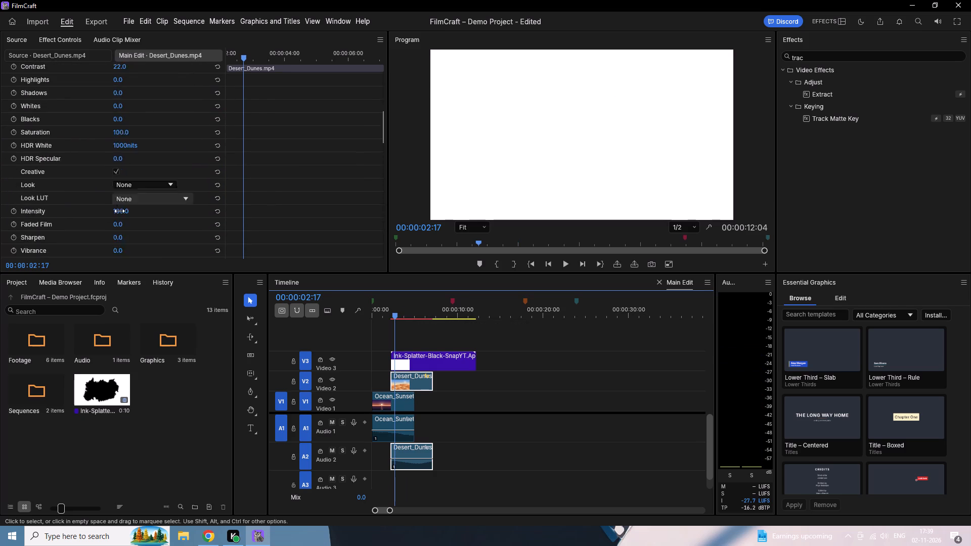
scroll(157, 202, down, 20)
scroll(157, 202, down, 2)
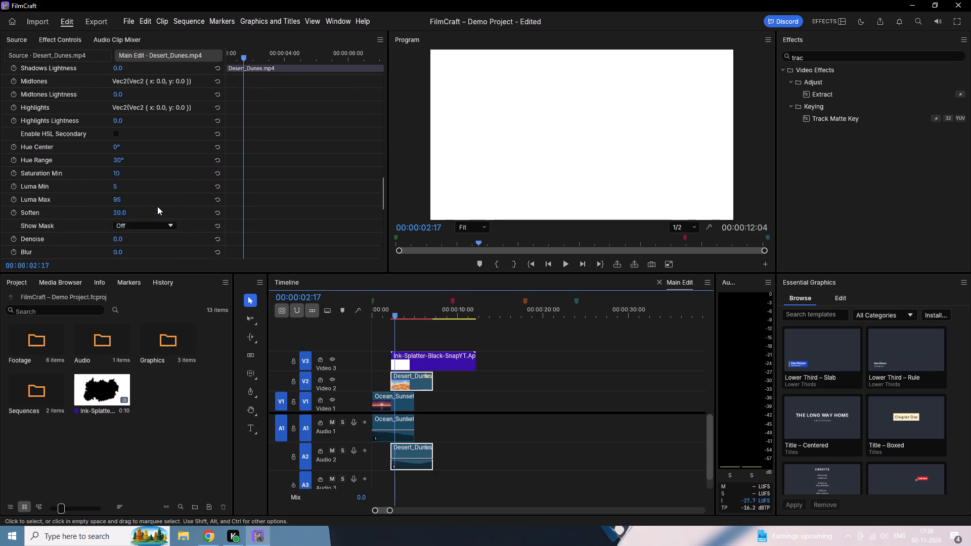
scroll(157, 206, down, 7)
click(156, 187)
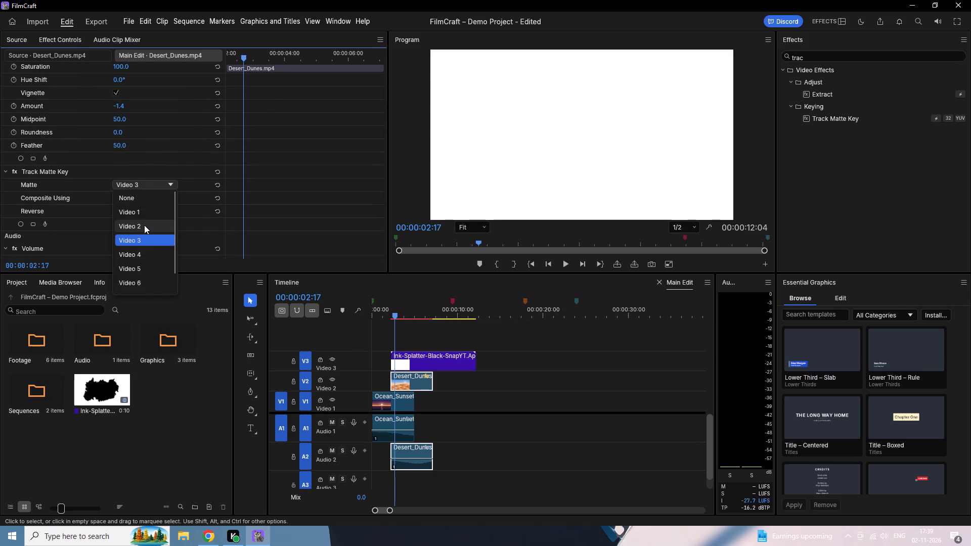
click(144, 225)
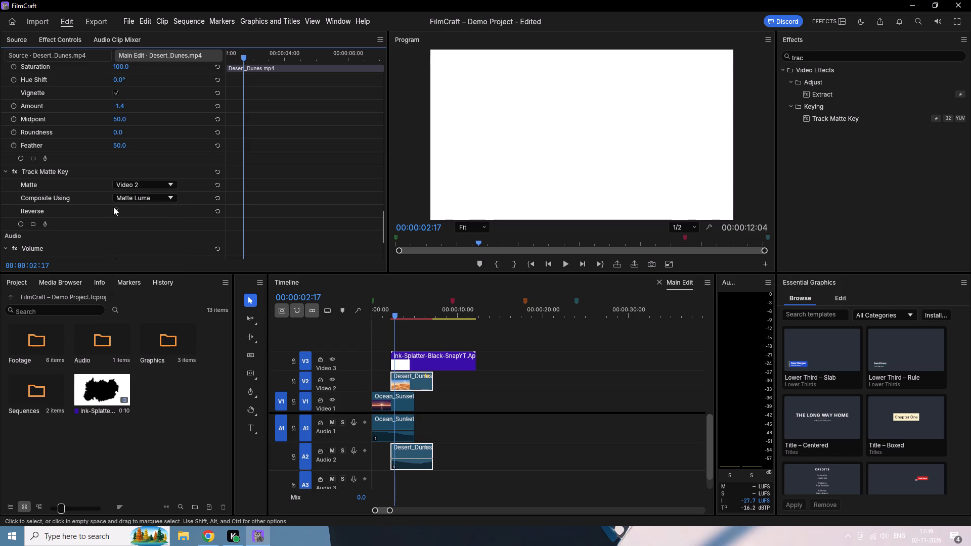
Play the sequence from 00:00:02:04 to check the ink transition and inspect the ink splatter and Ocean_Sunset clips' effect settings.
drag(392, 315, 388, 314)
click(408, 373)
click(405, 380)
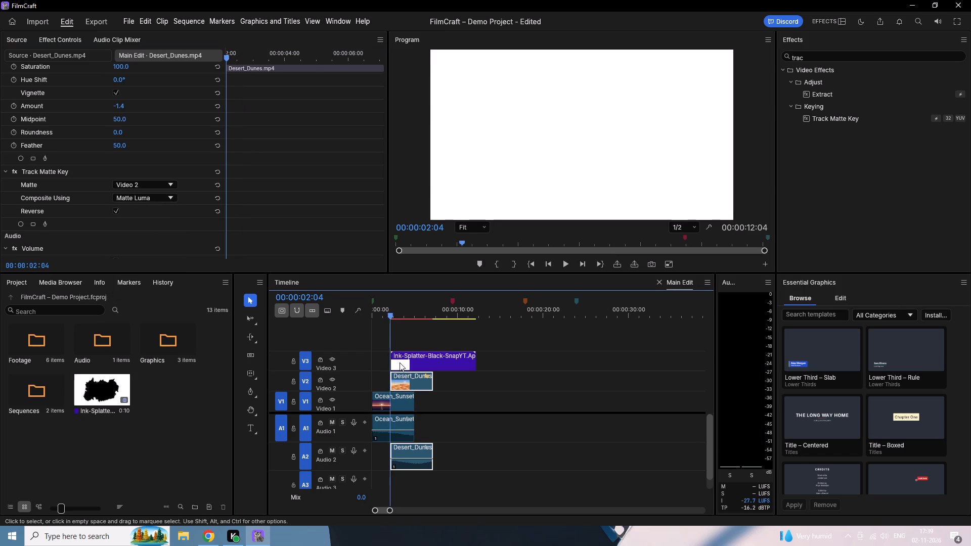
click(399, 362)
key(space)
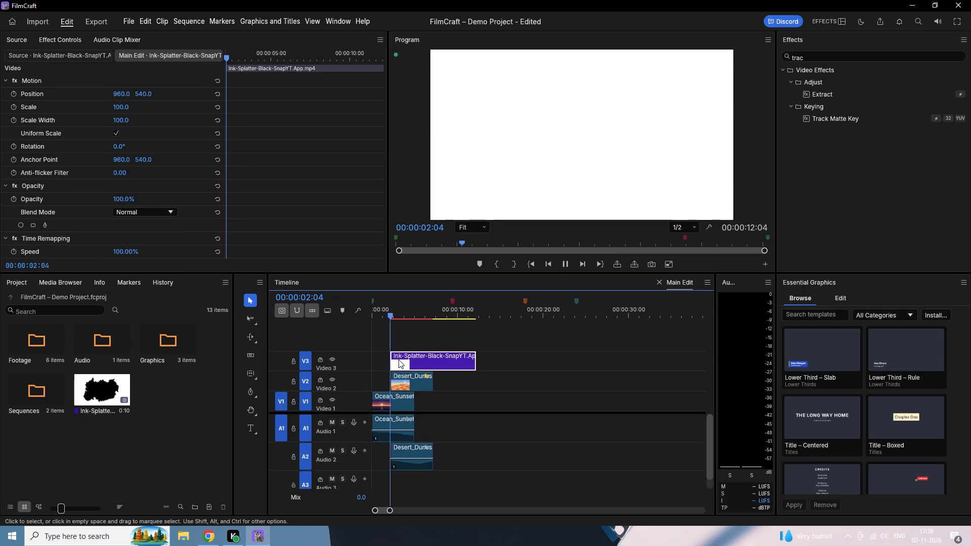
key(space)
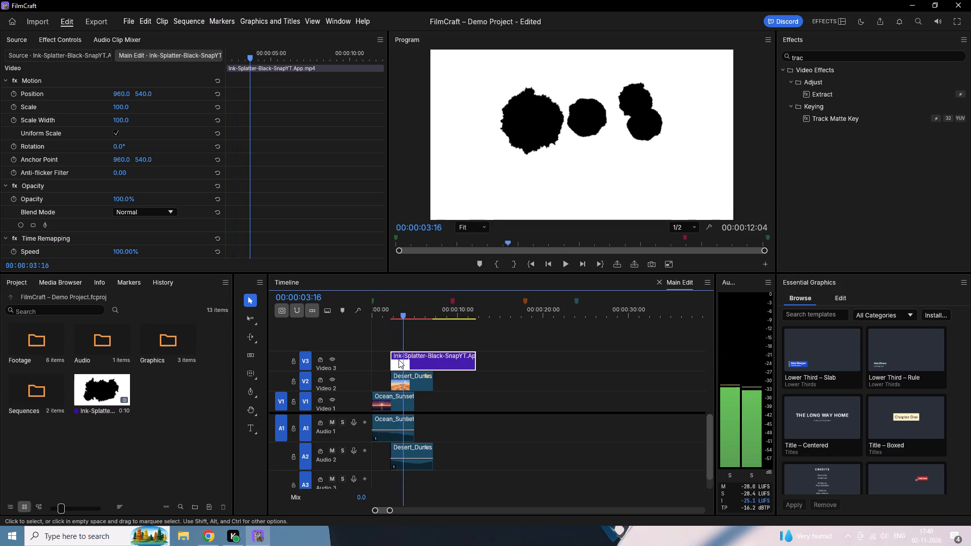
drag(403, 315, 388, 316)
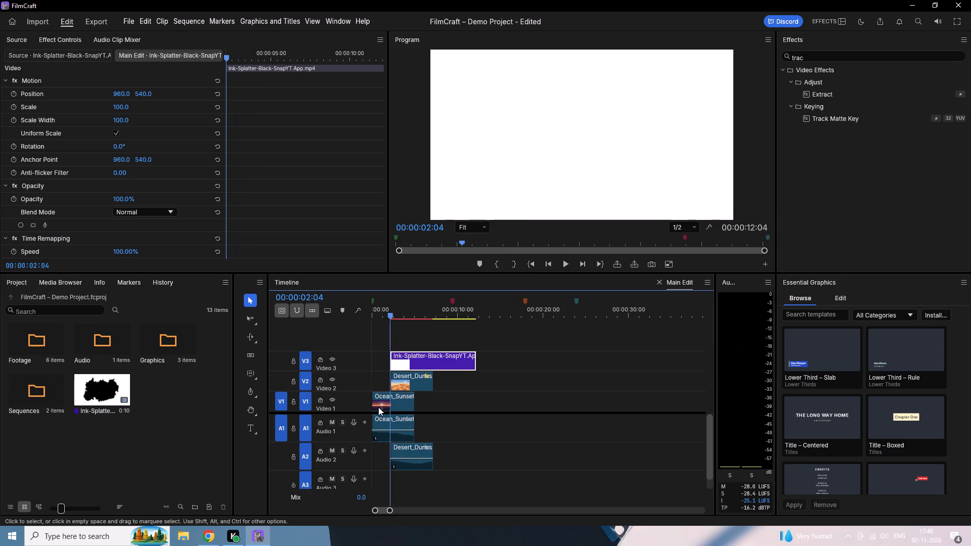
click(387, 403)
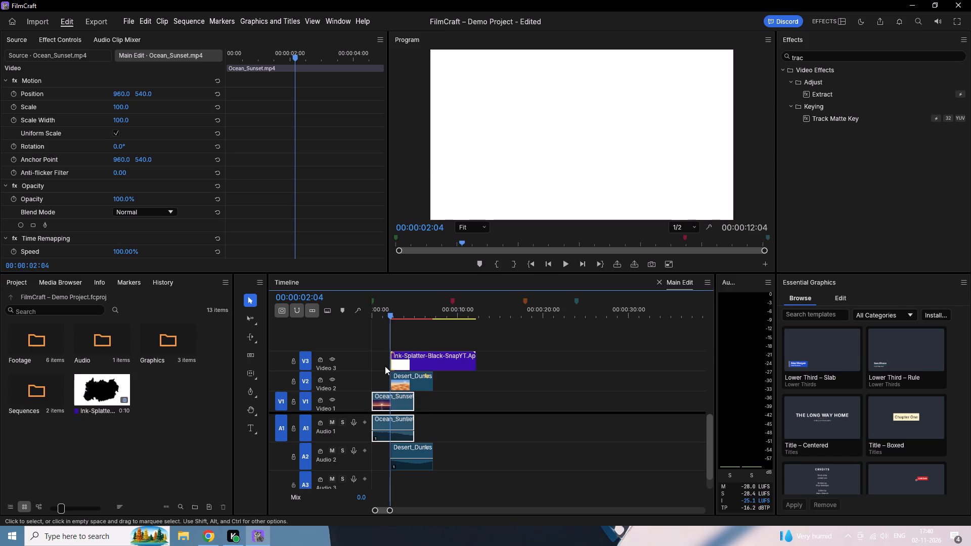
Undo the Track Matte Key work on Desert_Dunes and the moves that brought it and the ink splatter clip to 00:00:02:04.
key(ctrl+z)
key(ctrl+z)
key(ctrl+z)
key(ctrl+z)
key(ctrl+z)
key(ctrl+z)
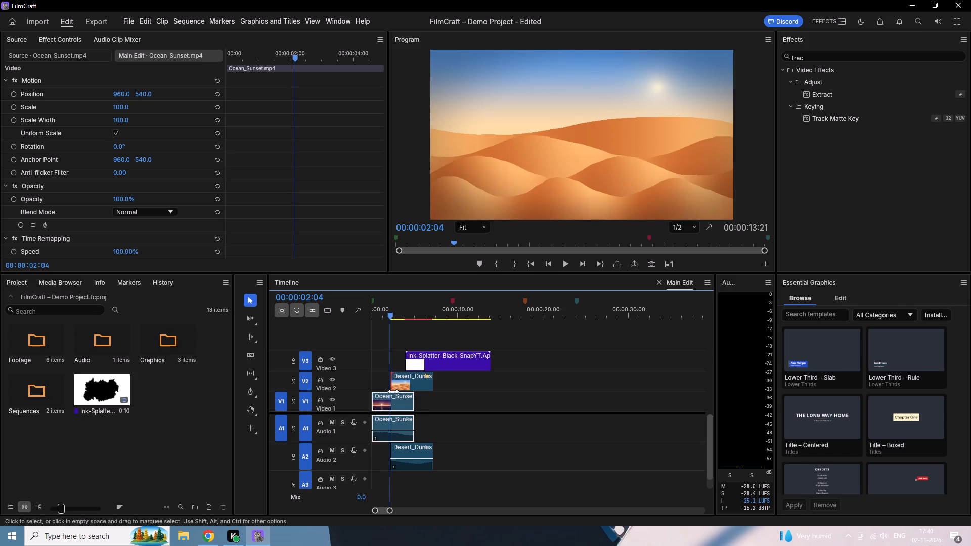
key(ctrl+z)
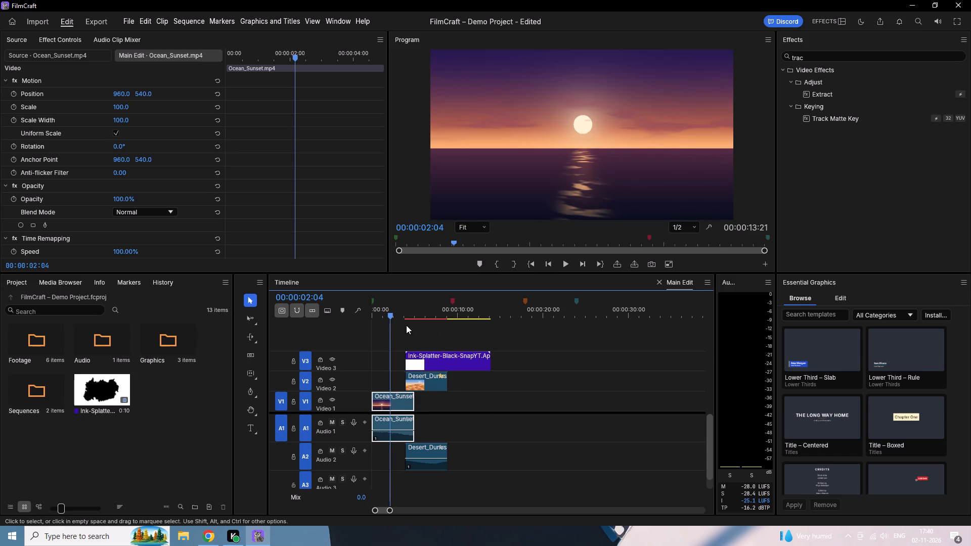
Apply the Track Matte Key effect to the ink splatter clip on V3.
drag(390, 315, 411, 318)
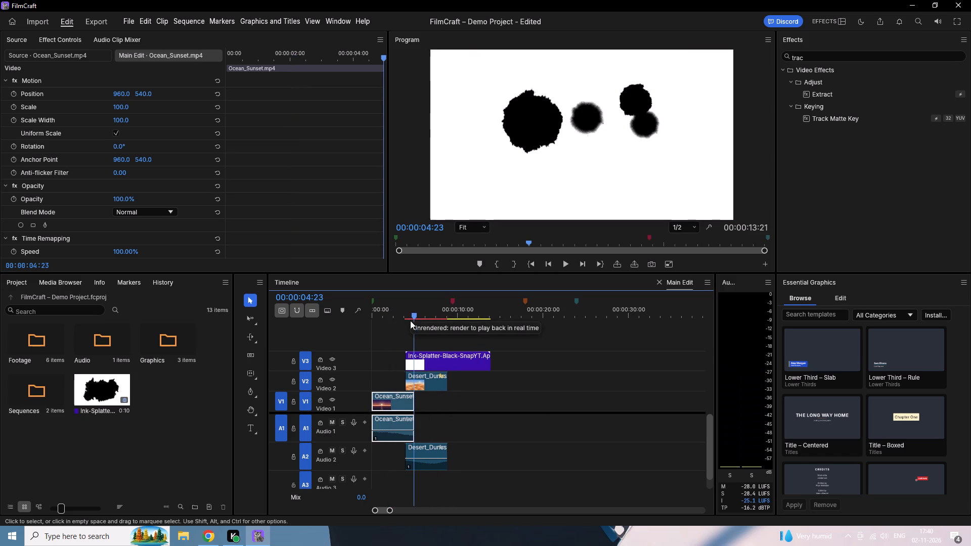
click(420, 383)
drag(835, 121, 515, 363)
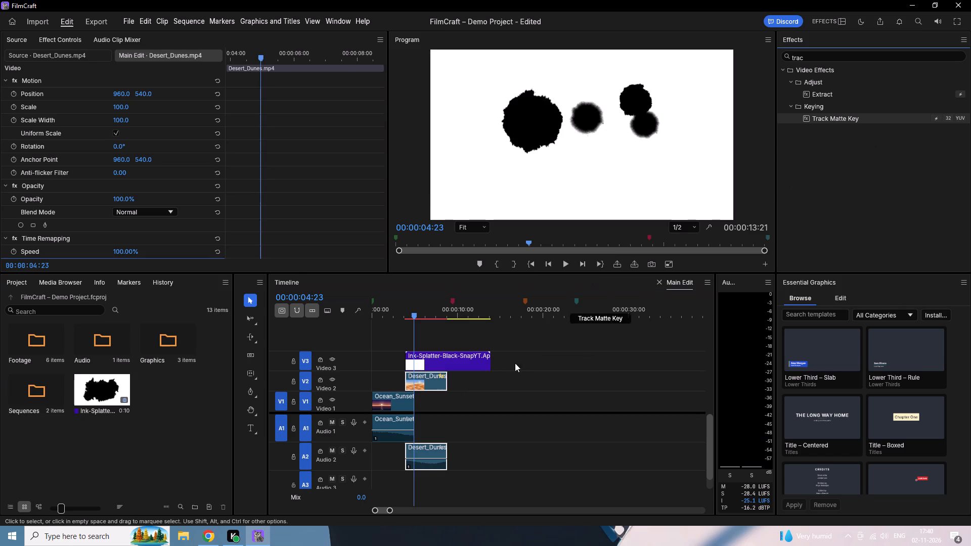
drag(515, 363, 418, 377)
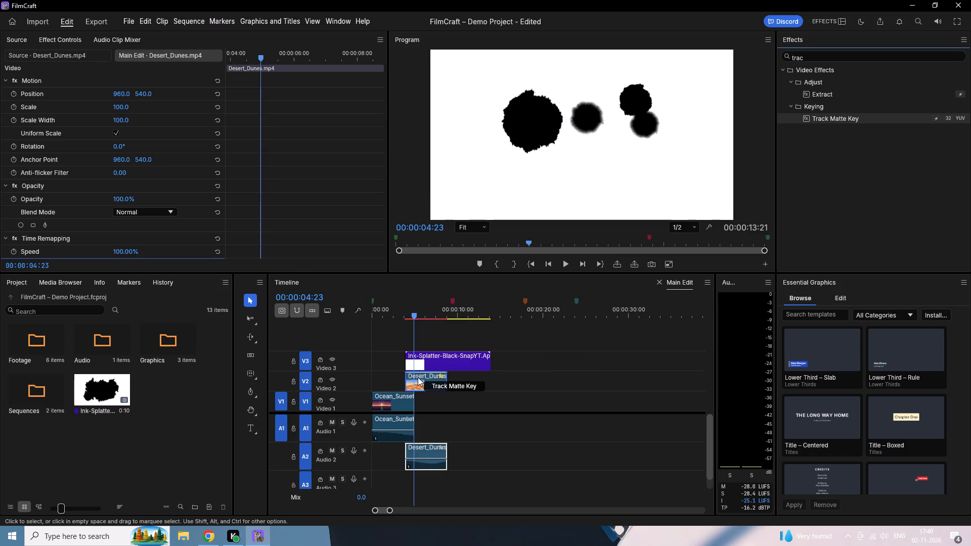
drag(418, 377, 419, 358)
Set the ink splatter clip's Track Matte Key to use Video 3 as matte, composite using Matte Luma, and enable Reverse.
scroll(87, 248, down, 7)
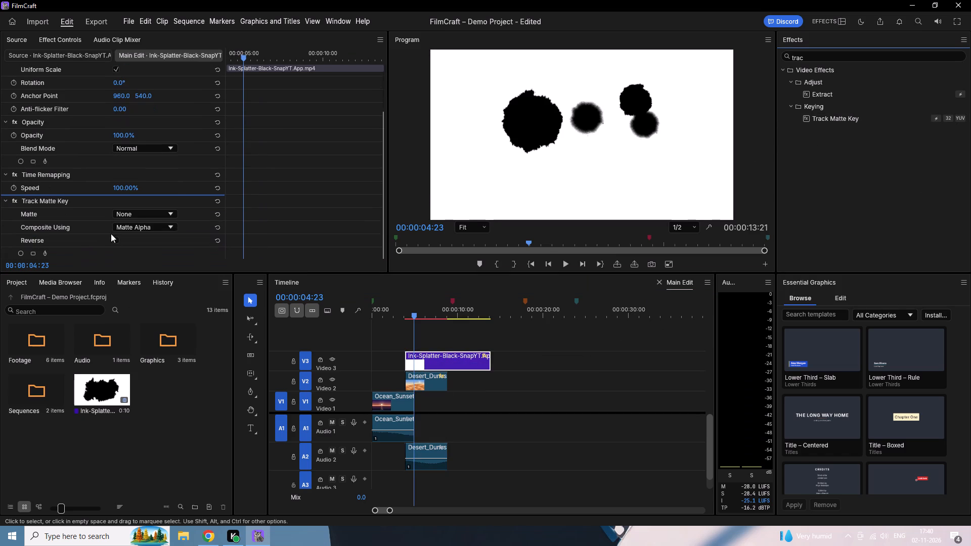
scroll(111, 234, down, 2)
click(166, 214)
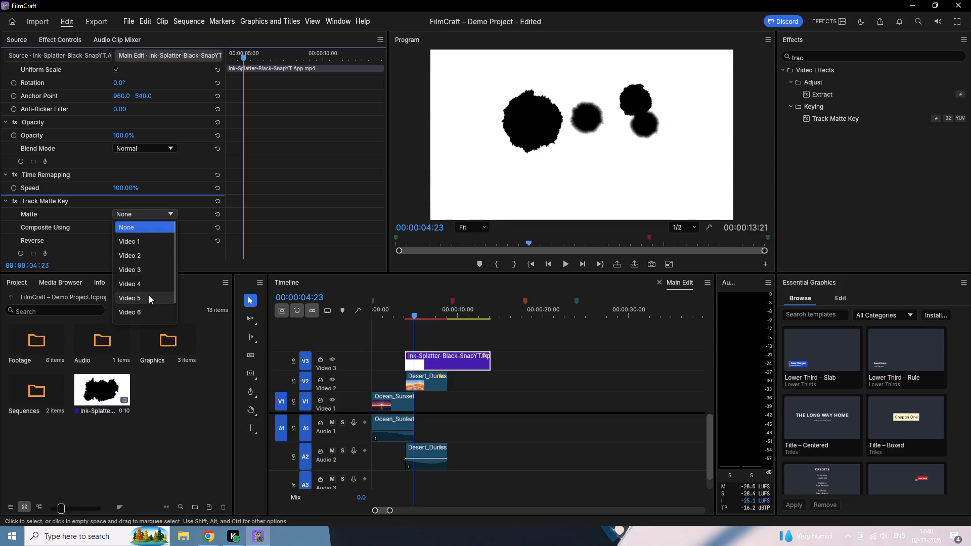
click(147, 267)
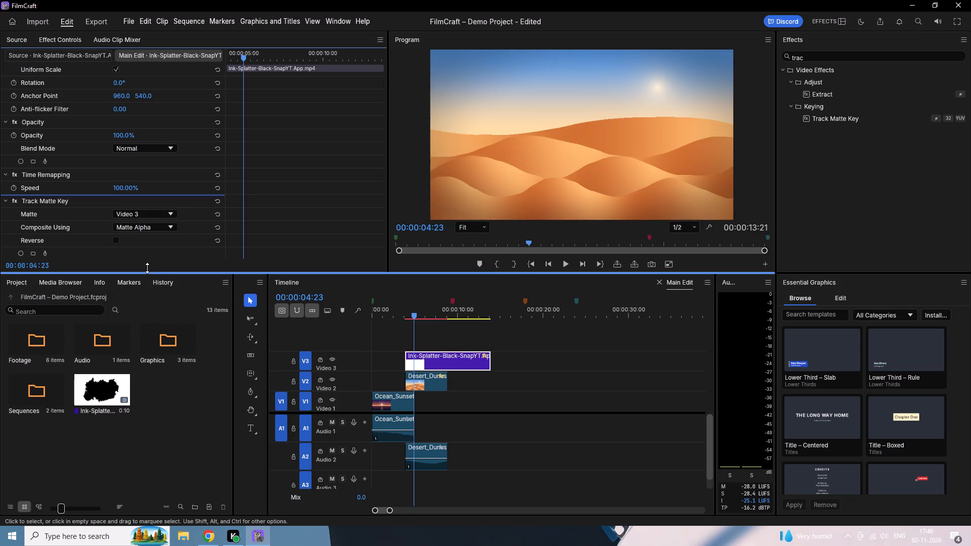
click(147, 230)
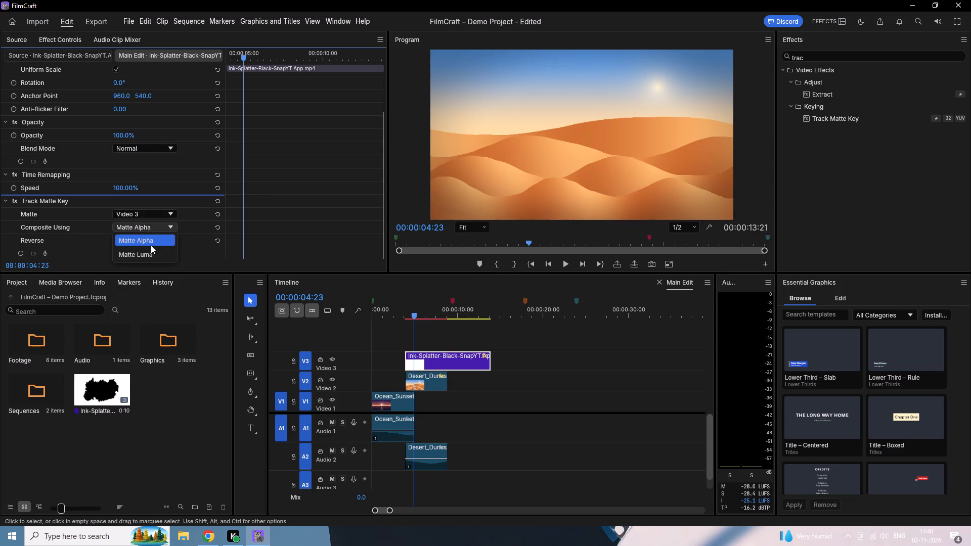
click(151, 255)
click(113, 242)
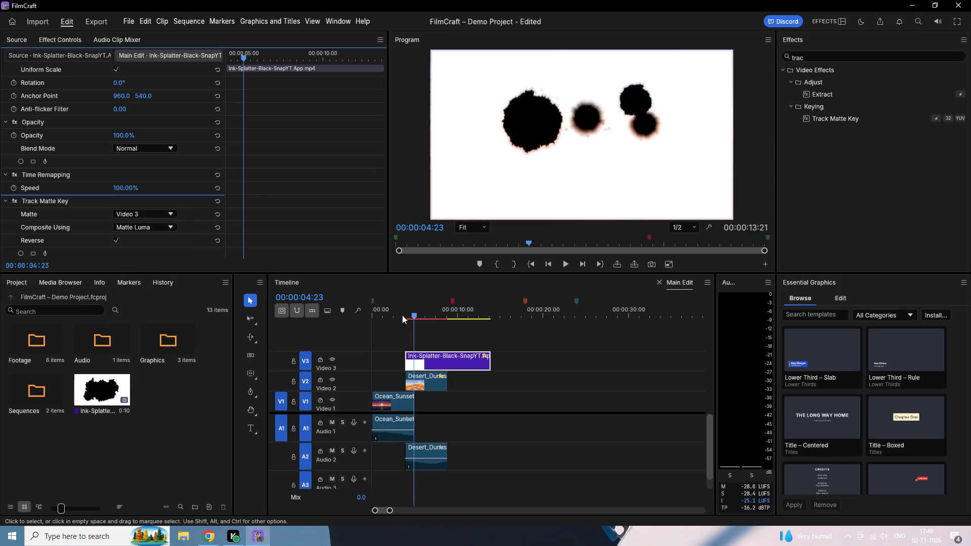
Play the sequence through the ink splatter section, check which effects Desert_Dunes carries, and replay the section.
drag(395, 318, 387, 317)
key(space)
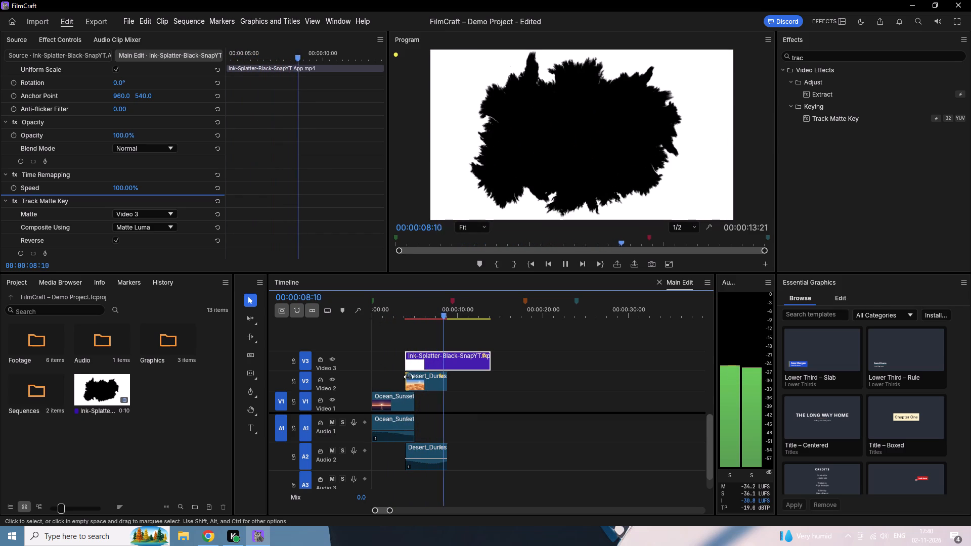
key(space)
click(428, 378)
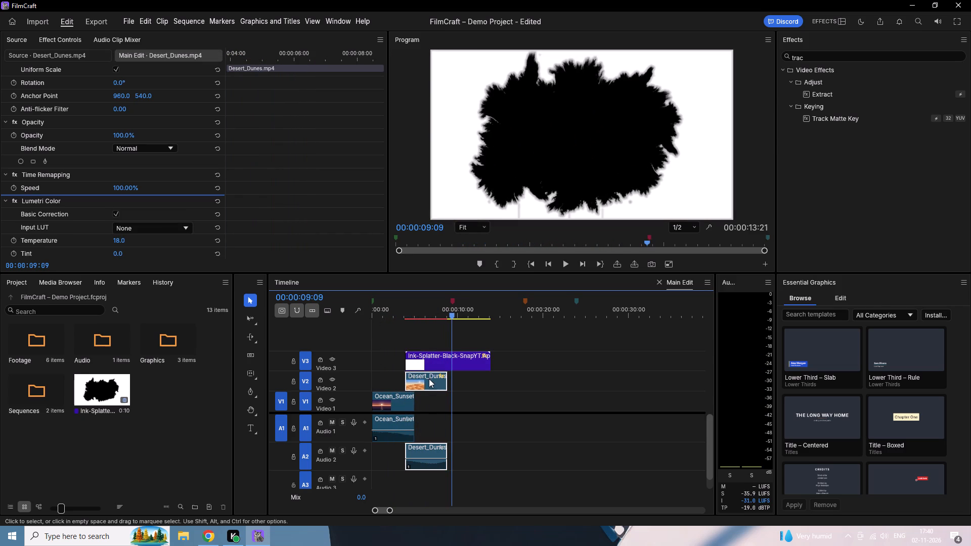
scroll(103, 218, down, 5)
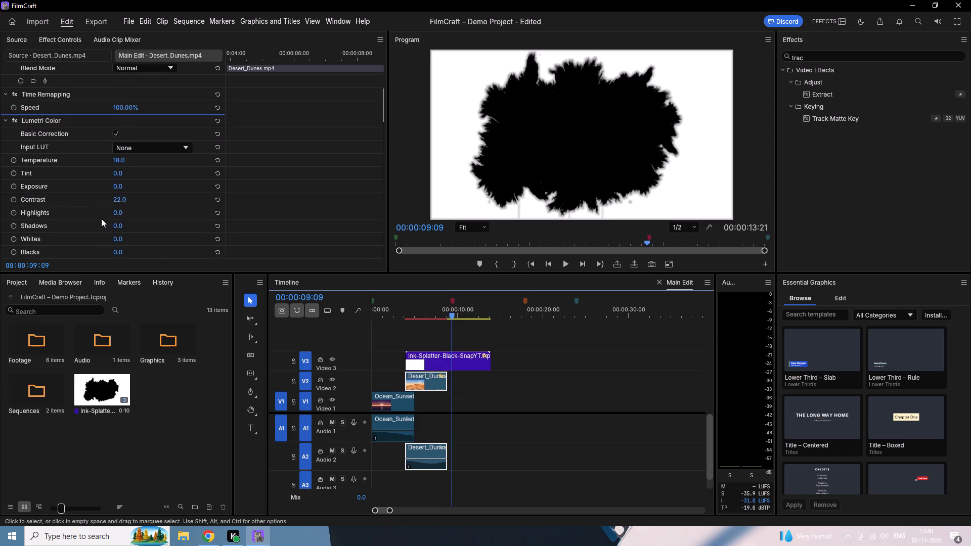
scroll(101, 218, down, 20)
scroll(101, 218, down, 12)
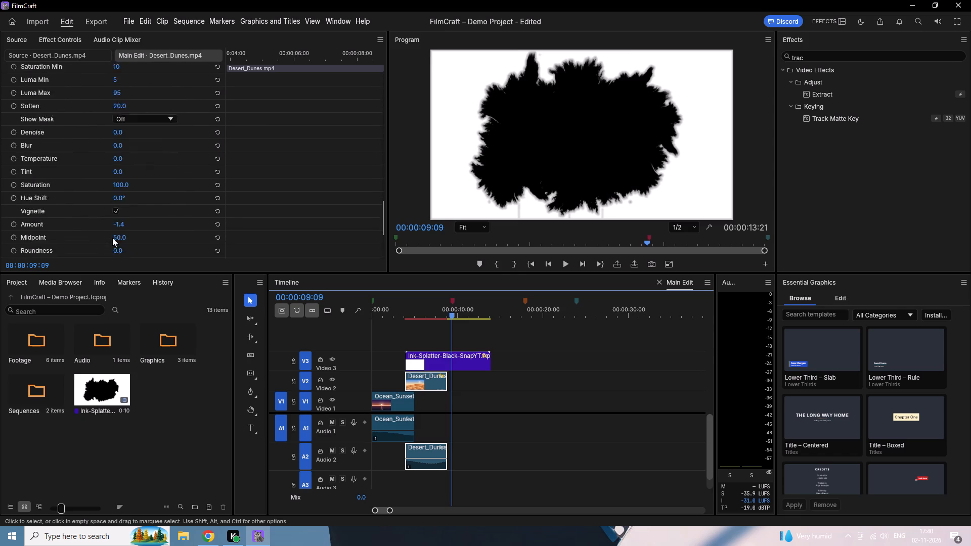
scroll(112, 238, down, 16)
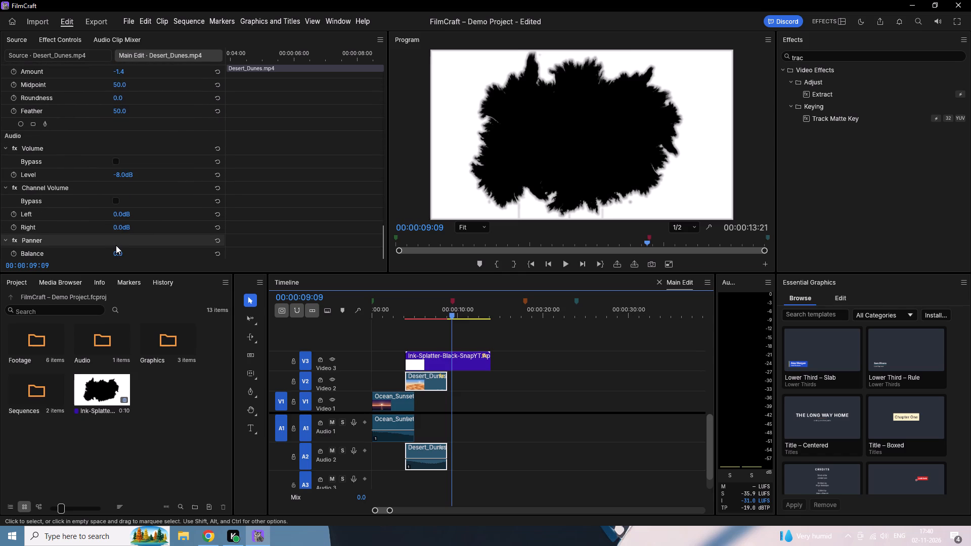
scroll(116, 246, up, 2)
click(472, 154)
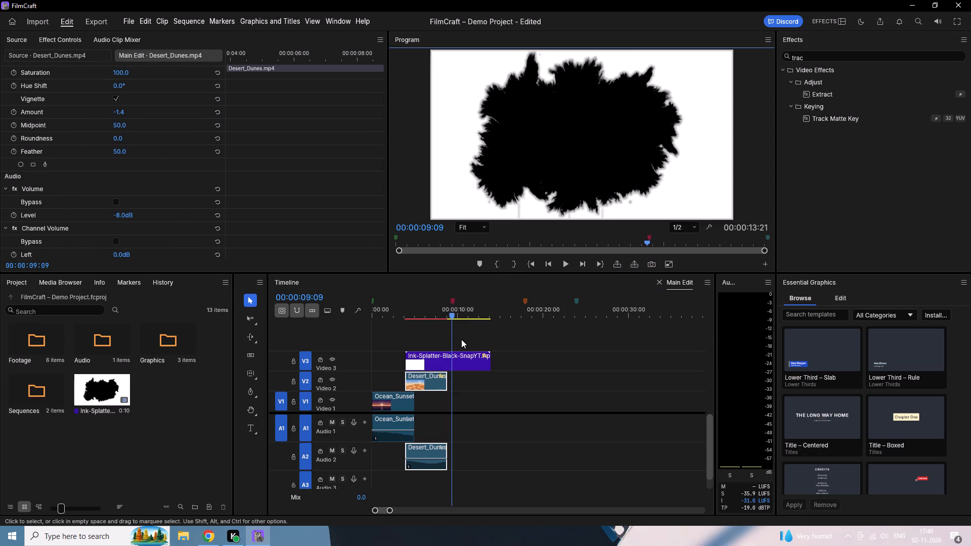
drag(451, 314, 390, 315)
key(space)
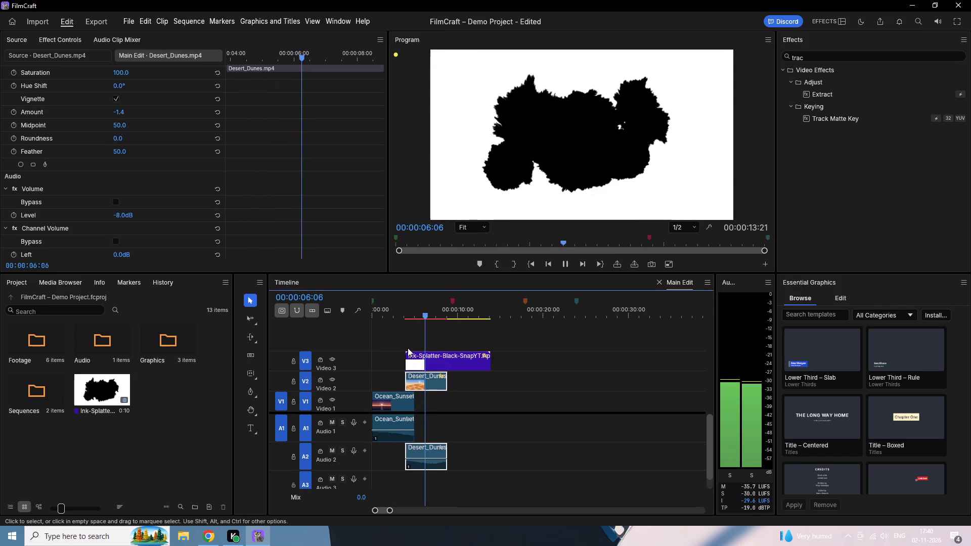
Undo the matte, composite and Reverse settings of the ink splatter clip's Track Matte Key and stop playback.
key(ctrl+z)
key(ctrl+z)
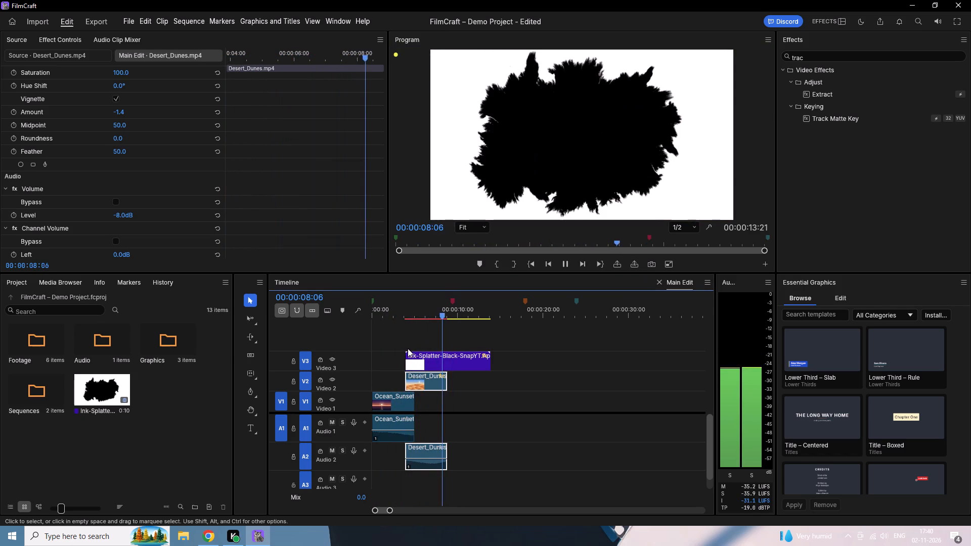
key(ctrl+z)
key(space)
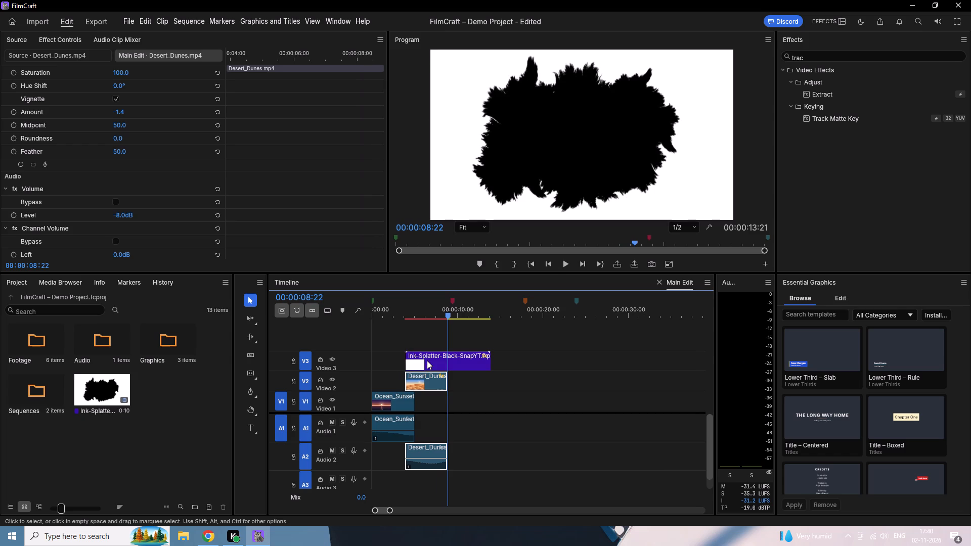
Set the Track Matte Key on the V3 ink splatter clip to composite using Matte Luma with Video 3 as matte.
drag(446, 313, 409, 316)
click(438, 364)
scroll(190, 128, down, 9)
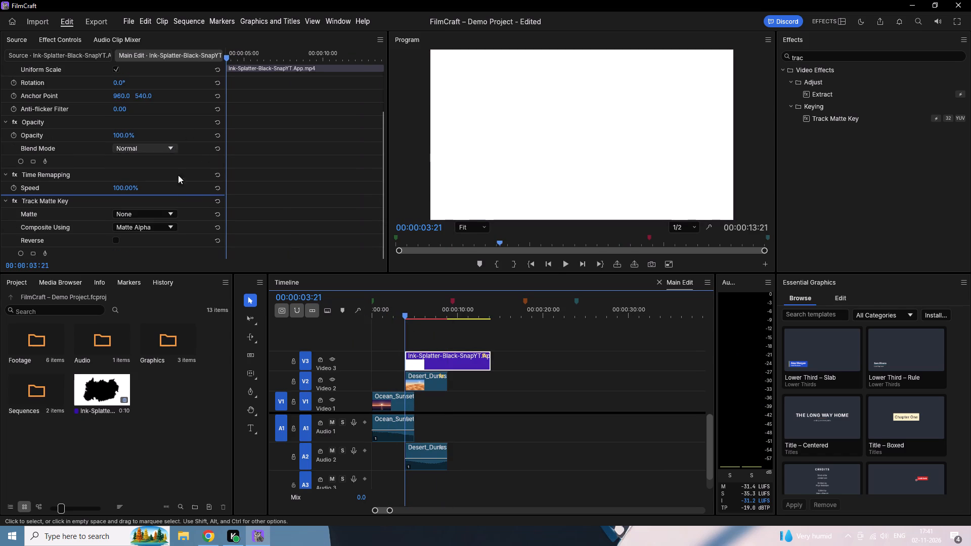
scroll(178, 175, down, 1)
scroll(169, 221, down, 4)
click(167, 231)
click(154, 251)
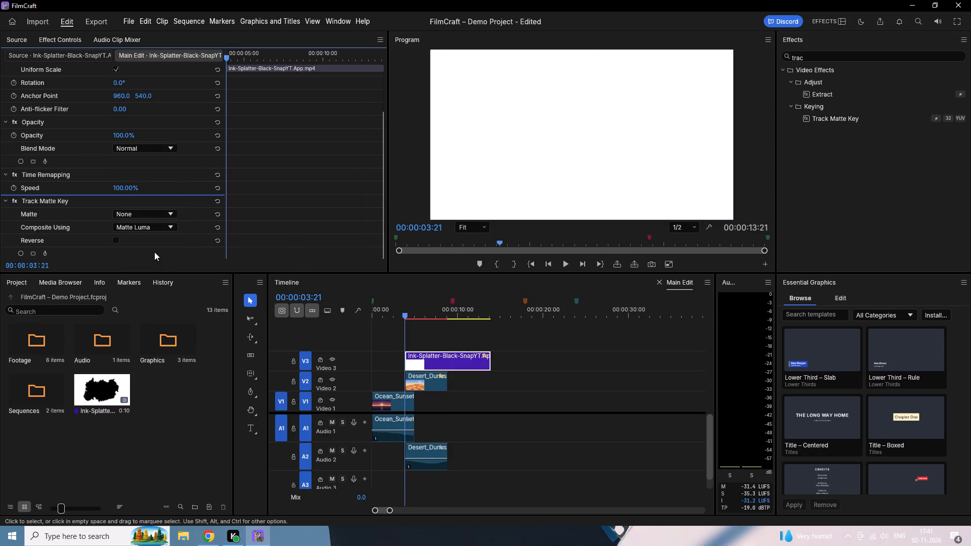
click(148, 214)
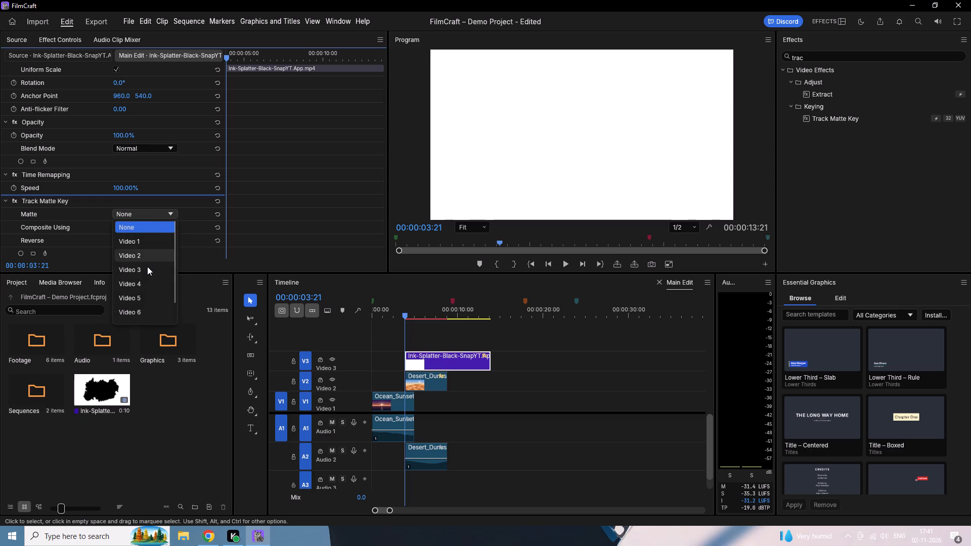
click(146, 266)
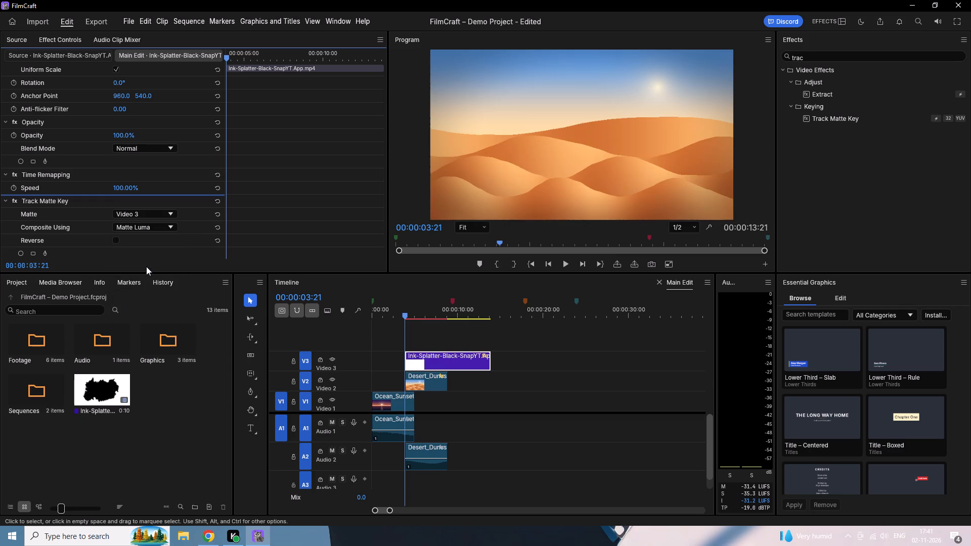
Play the ink splatter section, then replay it from before the overlay starts to check the matte in motion.
key(space)
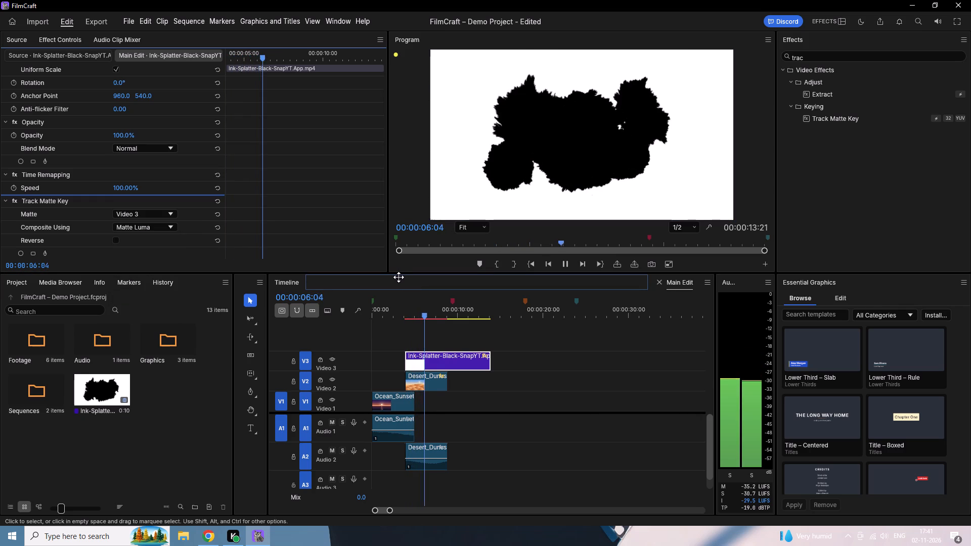
key(space)
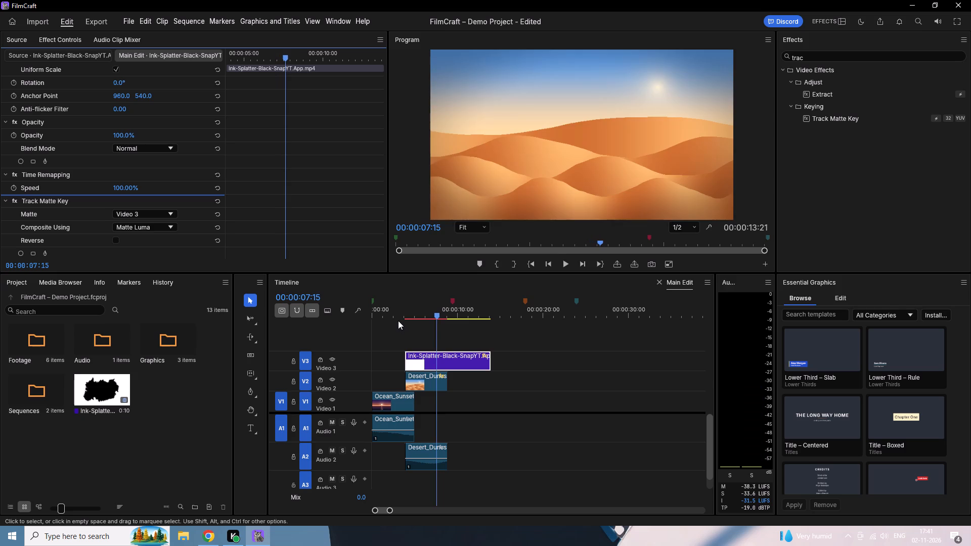
click(397, 321)
click(394, 320)
key(space)
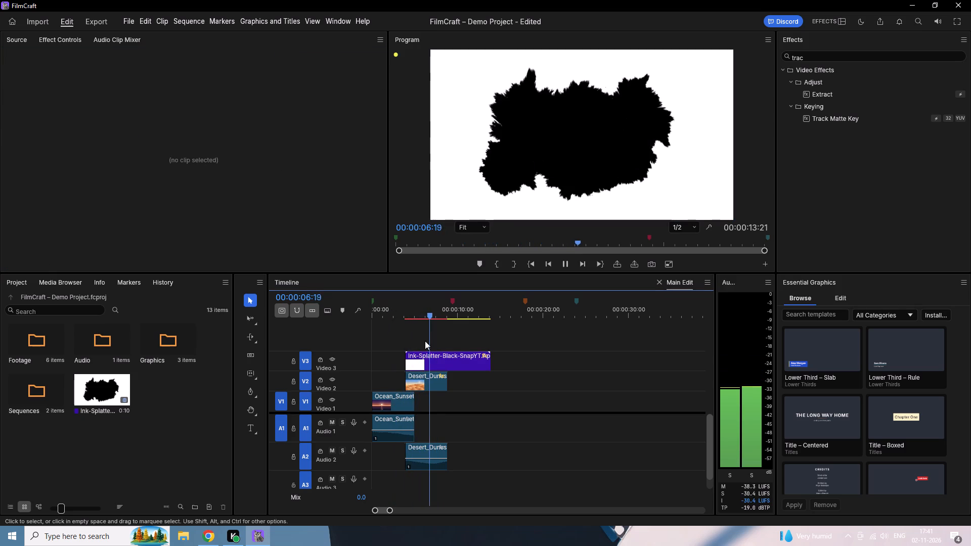
key(space)
Delete the ink splatter clip from V3.
click(443, 361)
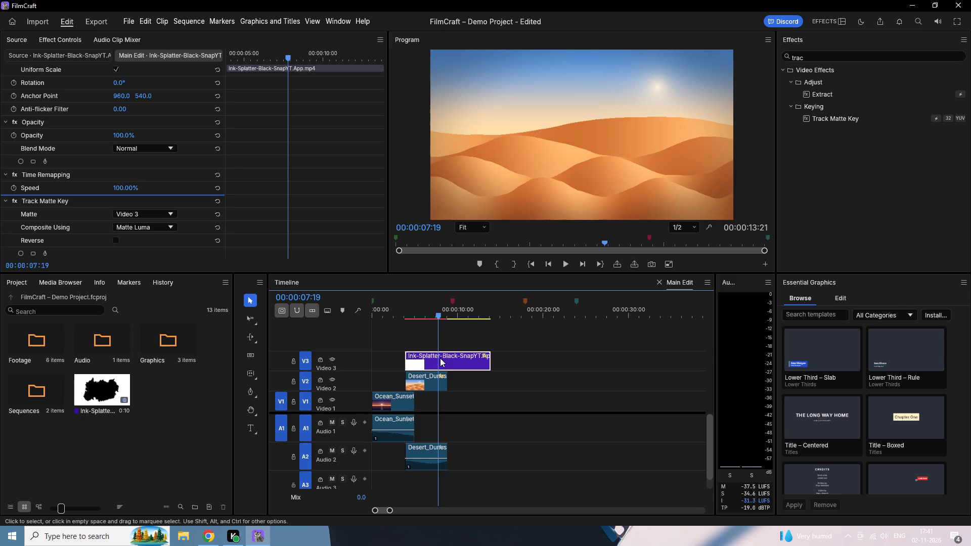
key(Delete)
Place a fresh copy of the ink splatter clip from the project on V3 at about 00:00:28.
key(Page_Down)
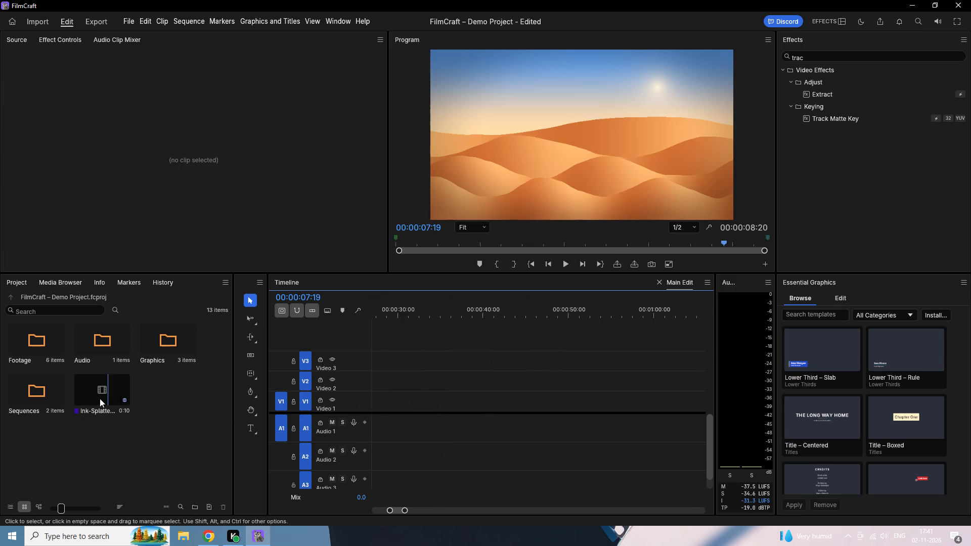
drag(97, 395, 382, 361)
ctrl+scroll(414, 451, down, 5)
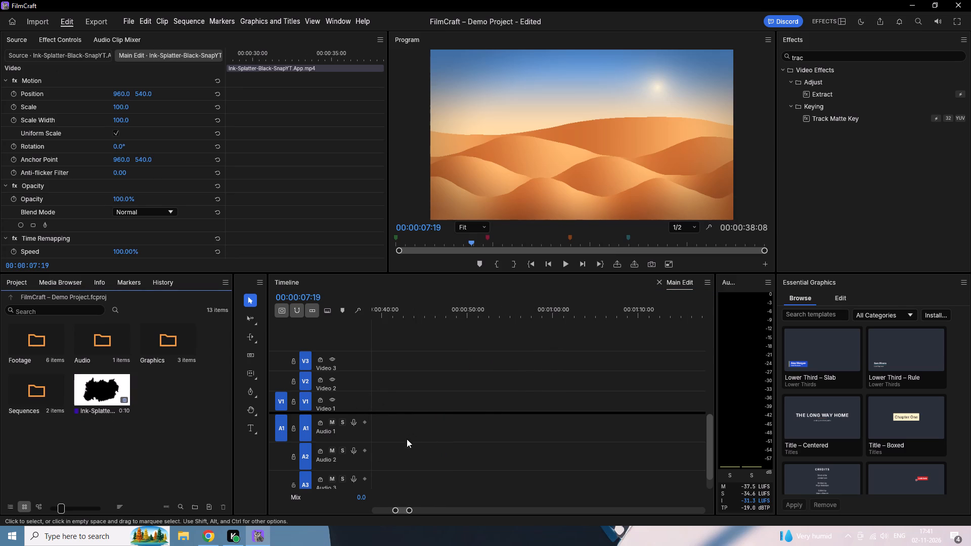
drag(400, 512, 366, 513)
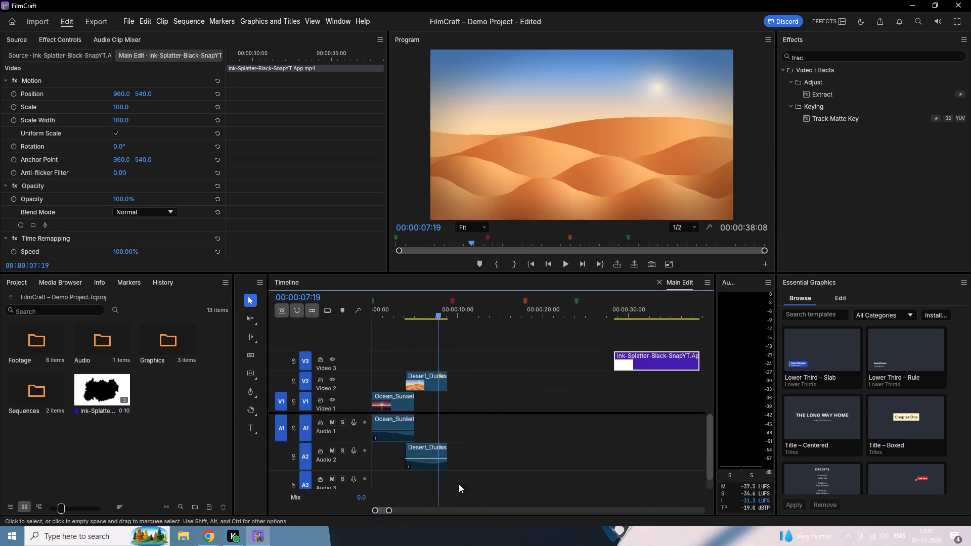
Move the ink splatter clip on V3 above Desert_Dunes, aligning their starts, and trim its end to match the Desert_Dunes clip.
drag(651, 356, 446, 358)
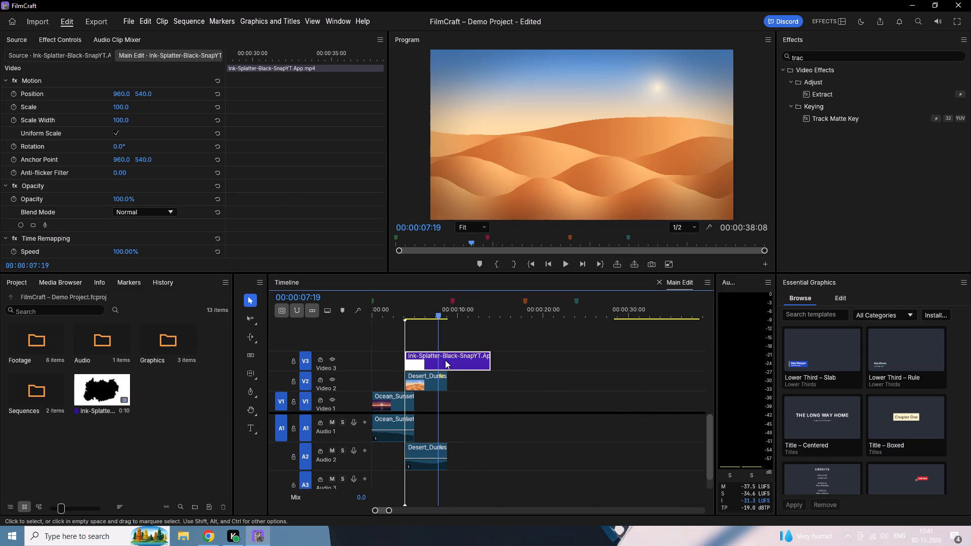
drag(490, 363, 446, 368)
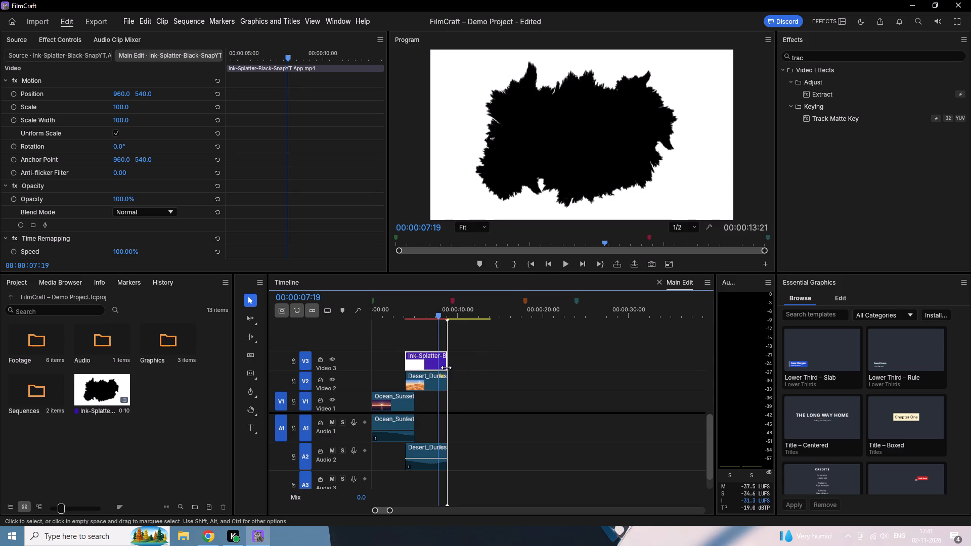
drag(446, 368, 446, 368)
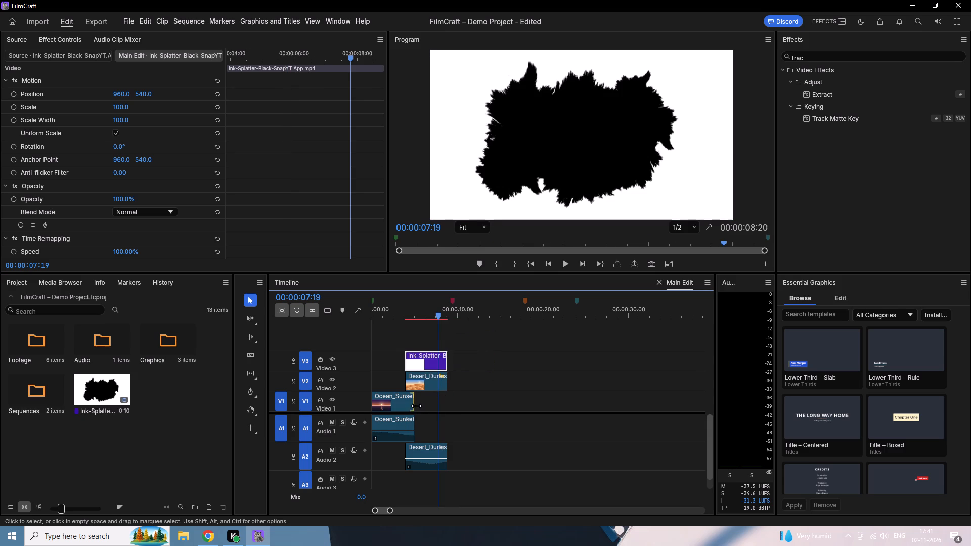
Shift Desert_Dunes and the ink splatter clip earlier so both start at about 00:00:02:04, overlapping Ocean_Sunset.
drag(418, 383, 403, 381)
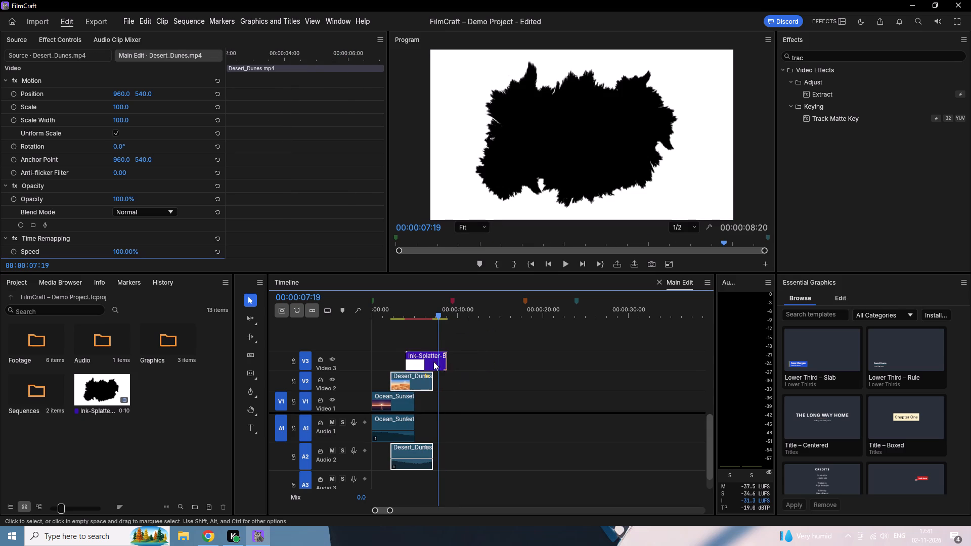
drag(423, 360, 413, 360)
click(486, 381)
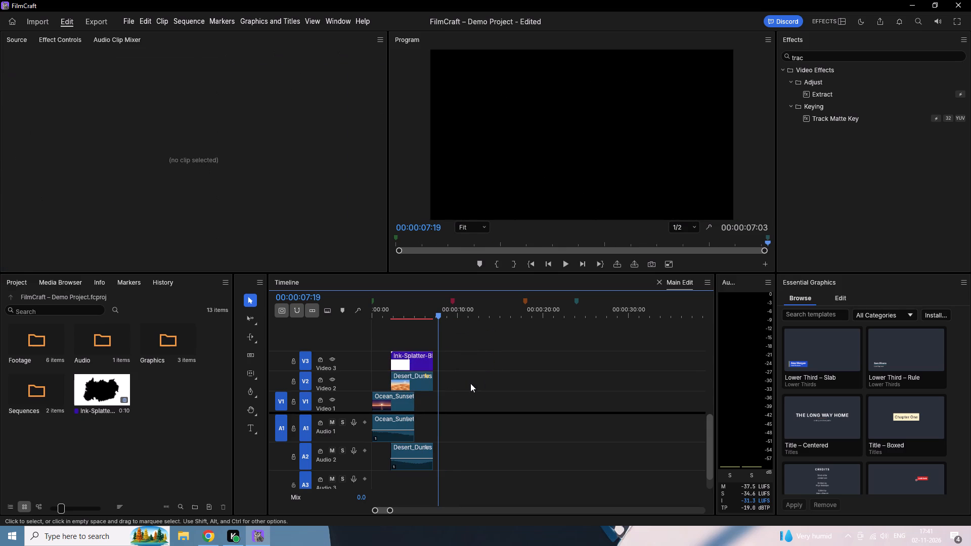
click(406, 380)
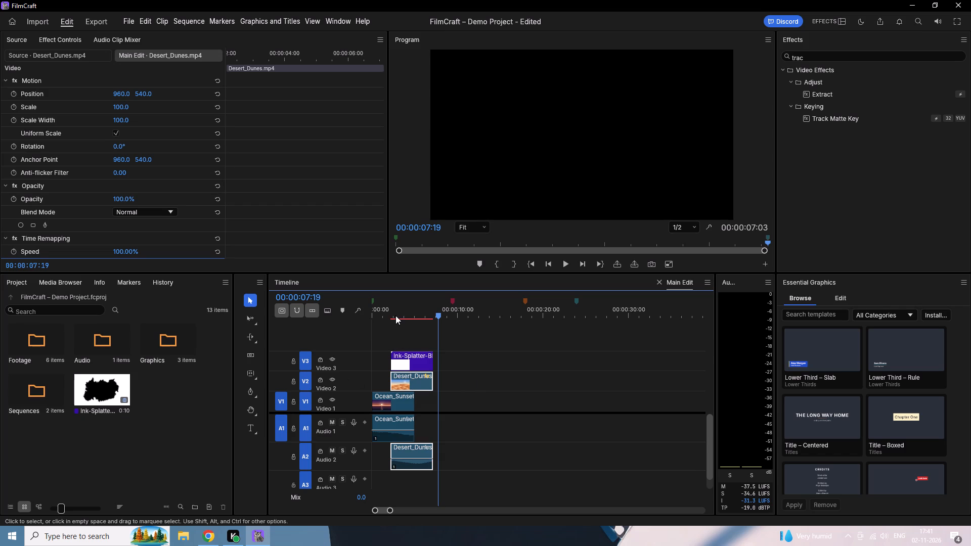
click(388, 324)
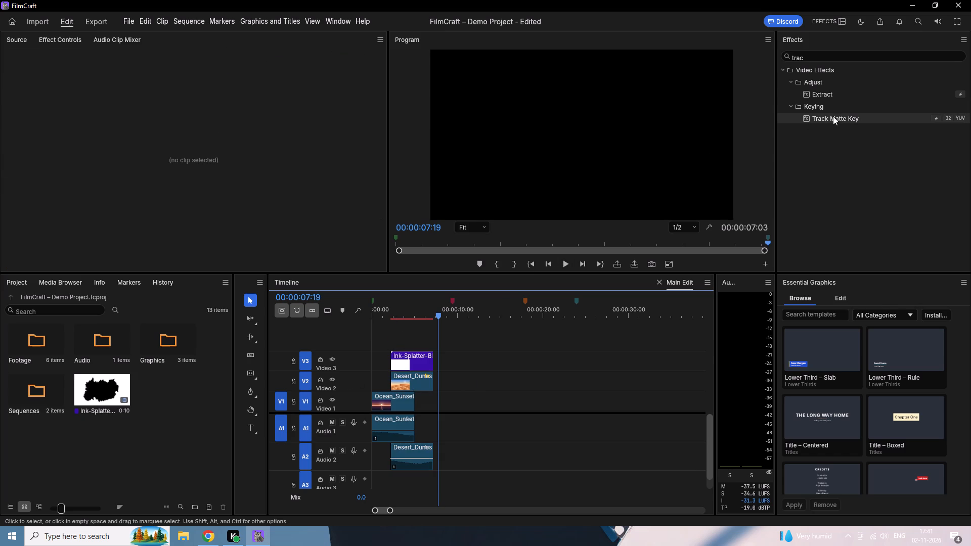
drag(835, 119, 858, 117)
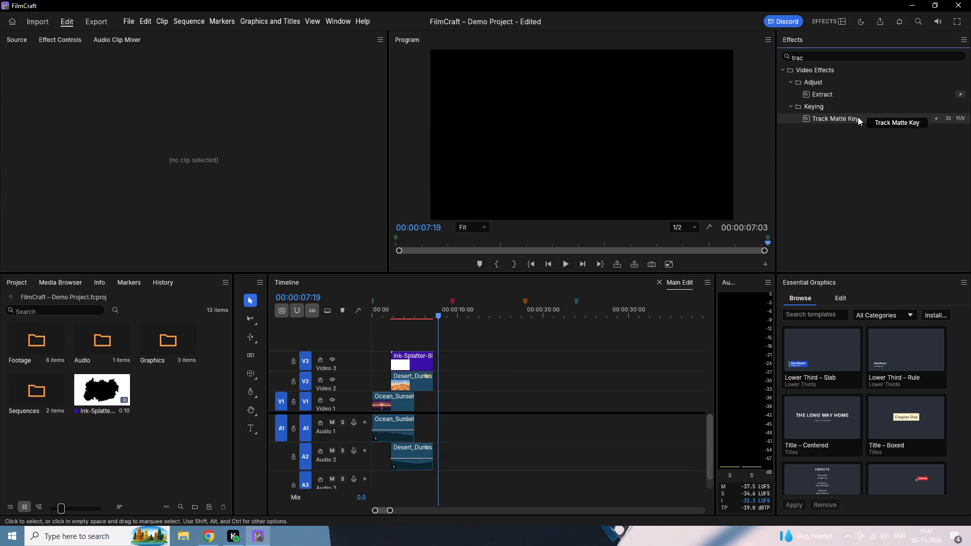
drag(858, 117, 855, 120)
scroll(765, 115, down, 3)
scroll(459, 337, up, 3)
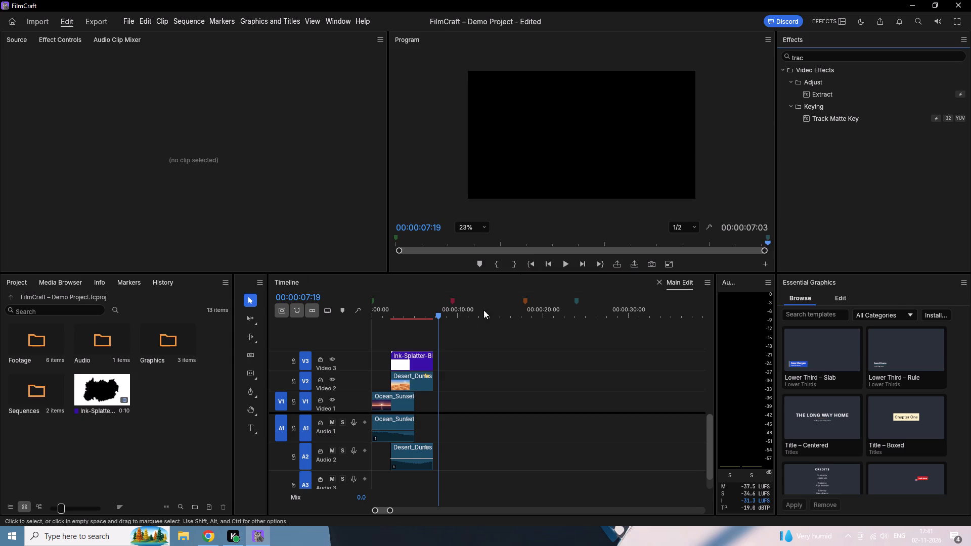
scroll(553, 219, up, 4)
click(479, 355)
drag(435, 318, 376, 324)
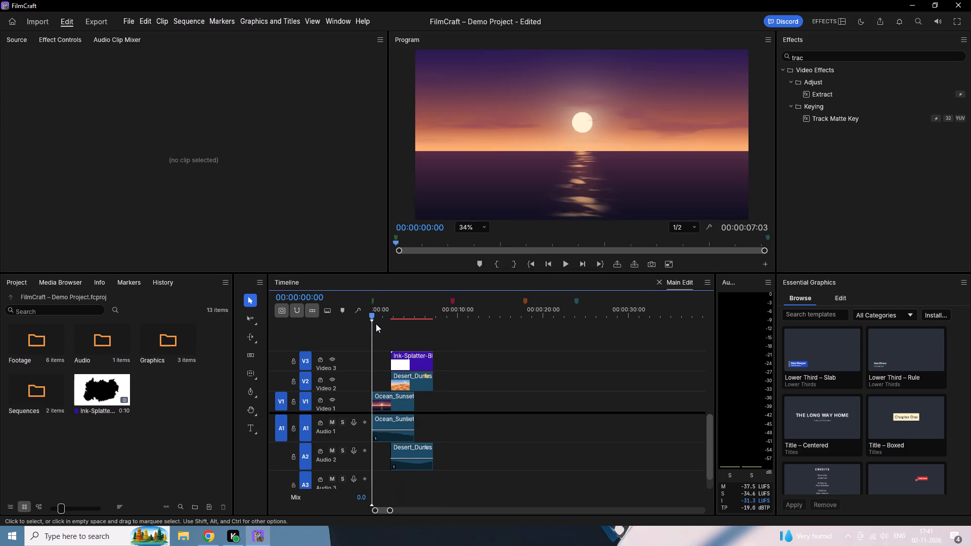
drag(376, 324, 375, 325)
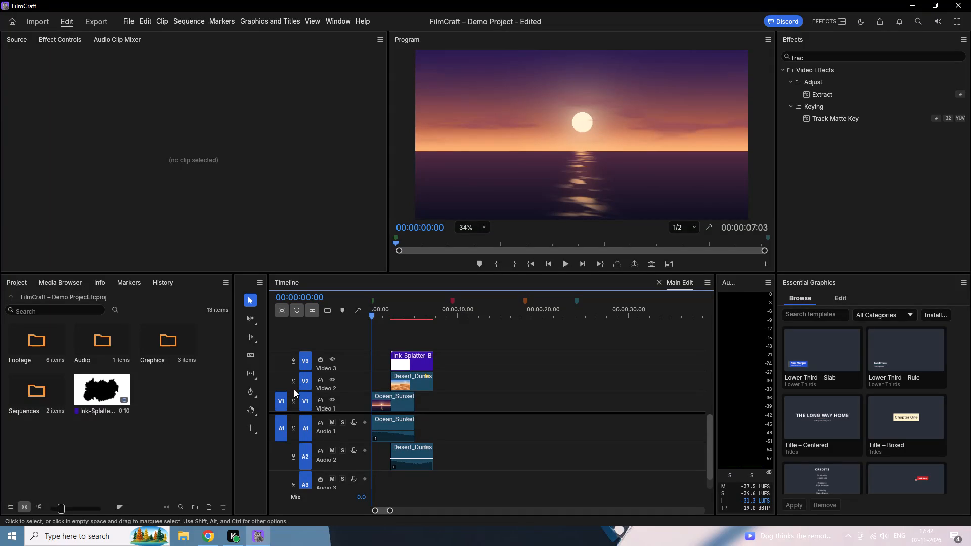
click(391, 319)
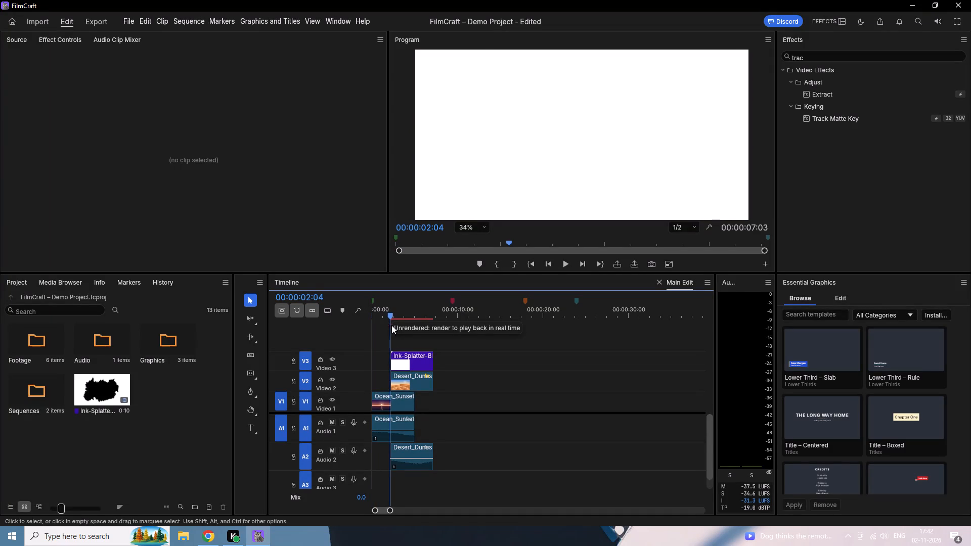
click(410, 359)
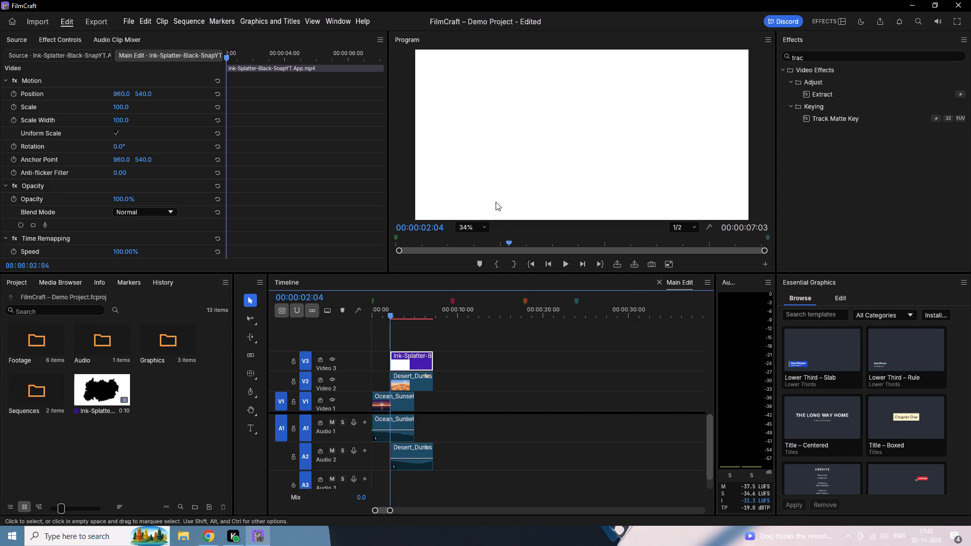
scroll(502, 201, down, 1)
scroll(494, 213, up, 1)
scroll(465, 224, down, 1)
Apply the Track Matte Key effect to the Desert_Dunes clip on V2.
click(396, 314)
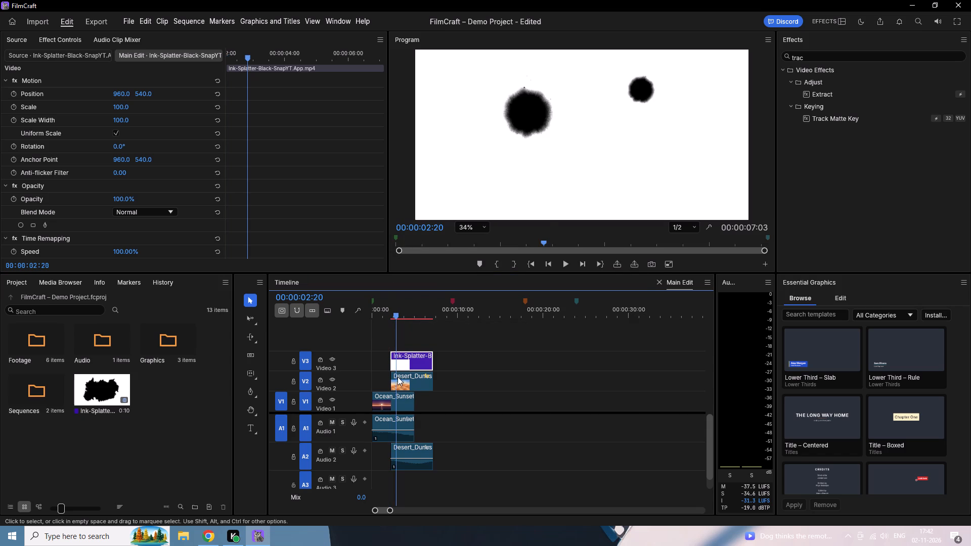
click(396, 376)
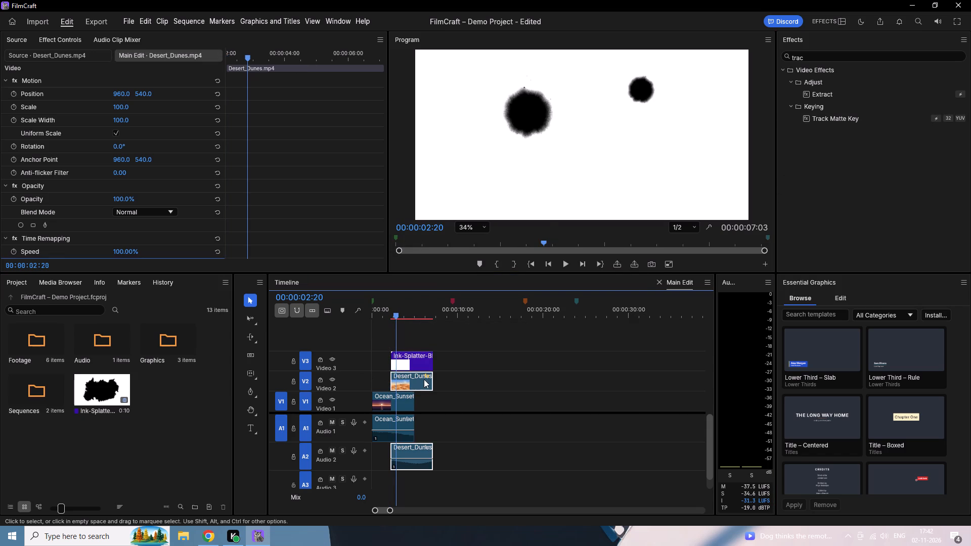
drag(837, 120, 405, 380)
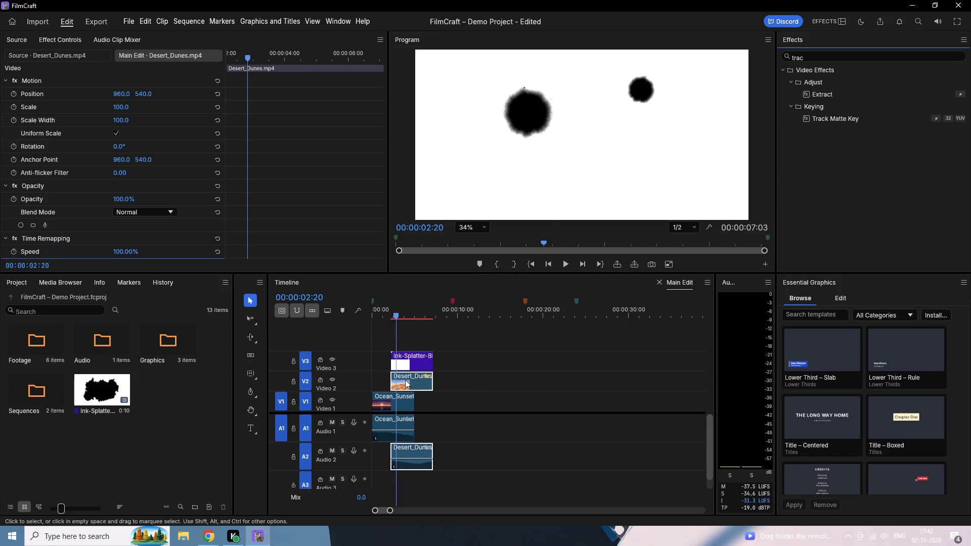
Set the matte of the Desert_Dunes clip's Track Matte Key to Video 3.
scroll(119, 222, down, 7)
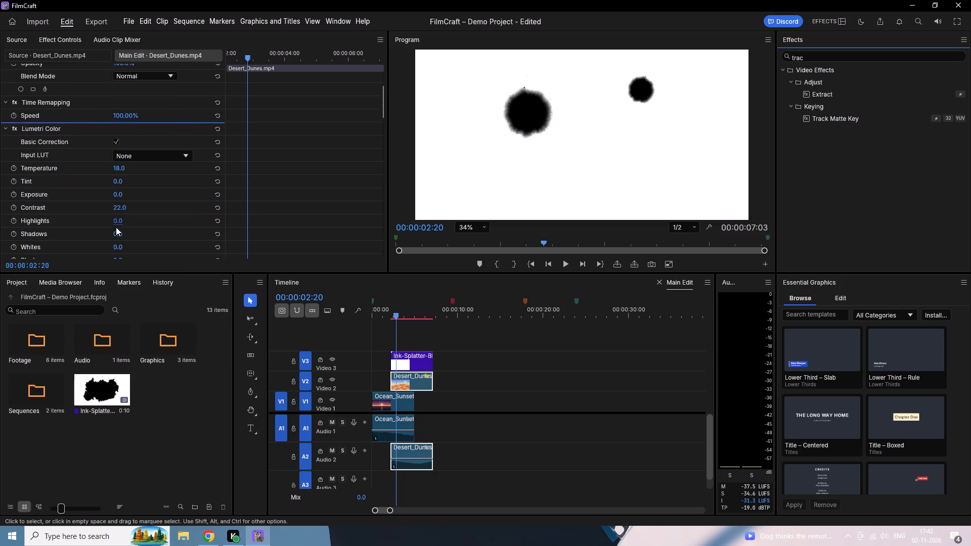
scroll(113, 199, down, 10)
scroll(112, 205, down, 16)
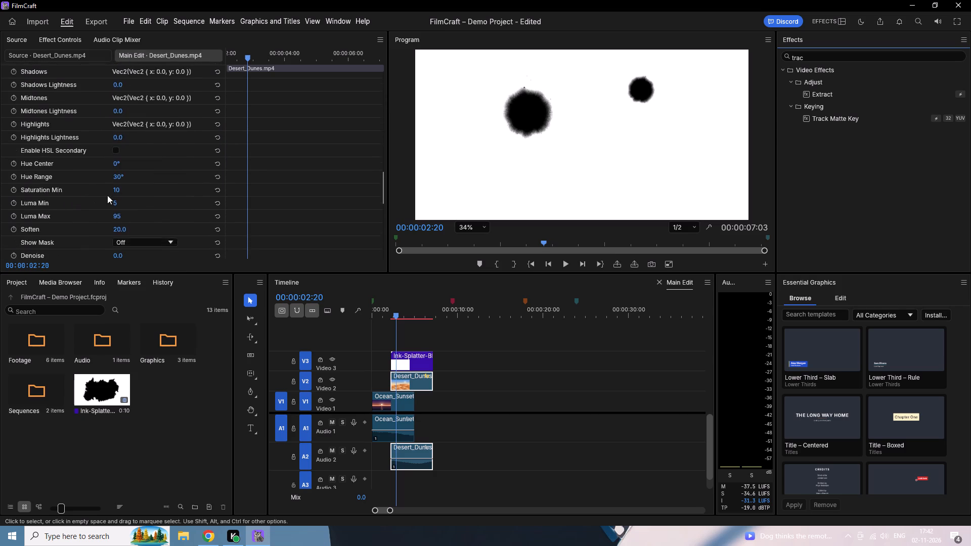
scroll(107, 195, down, 13)
scroll(83, 161, down, 7)
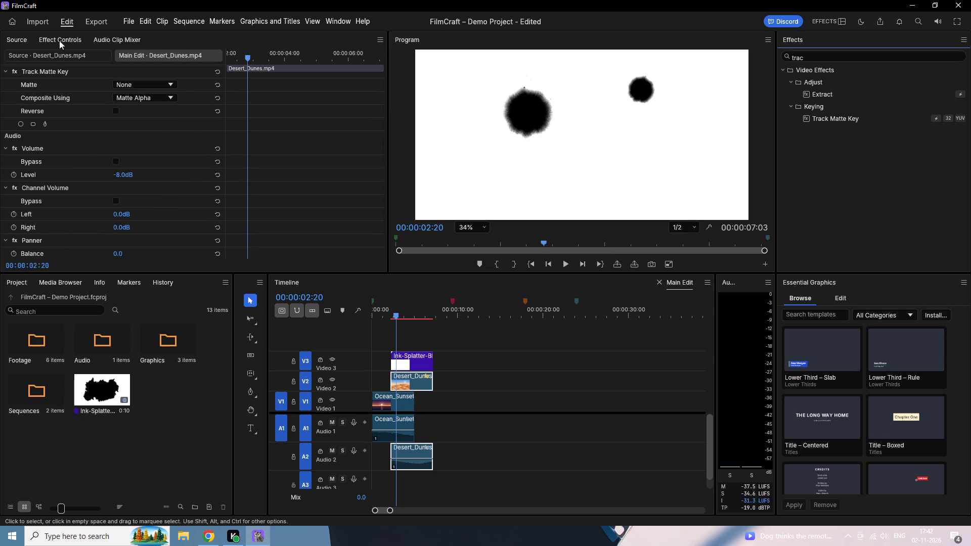
click(59, 40)
scroll(153, 185, down, 13)
scroll(174, 185, up, 3)
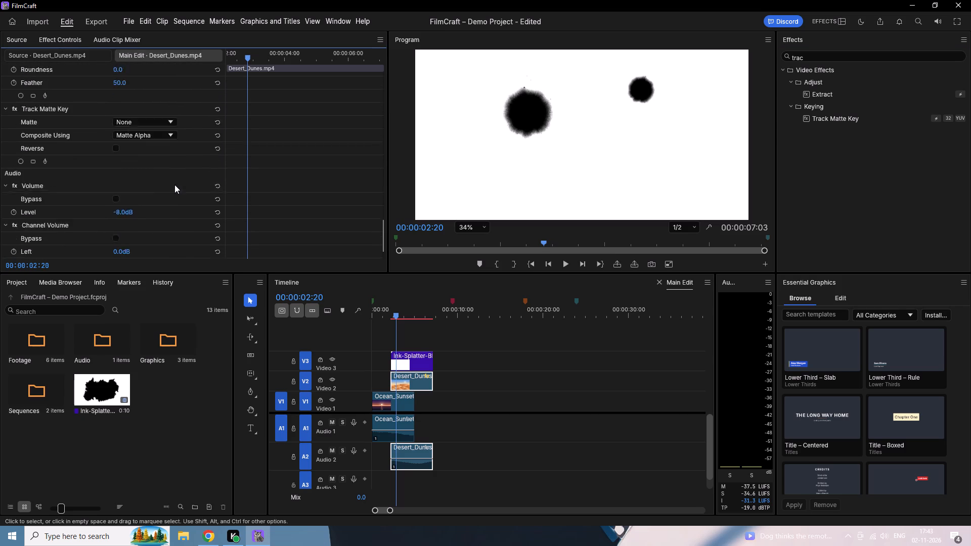
scroll(174, 185, up, 1)
scroll(171, 185, down, 5)
scroll(202, 295, down, 5)
scroll(140, 231, down, 1)
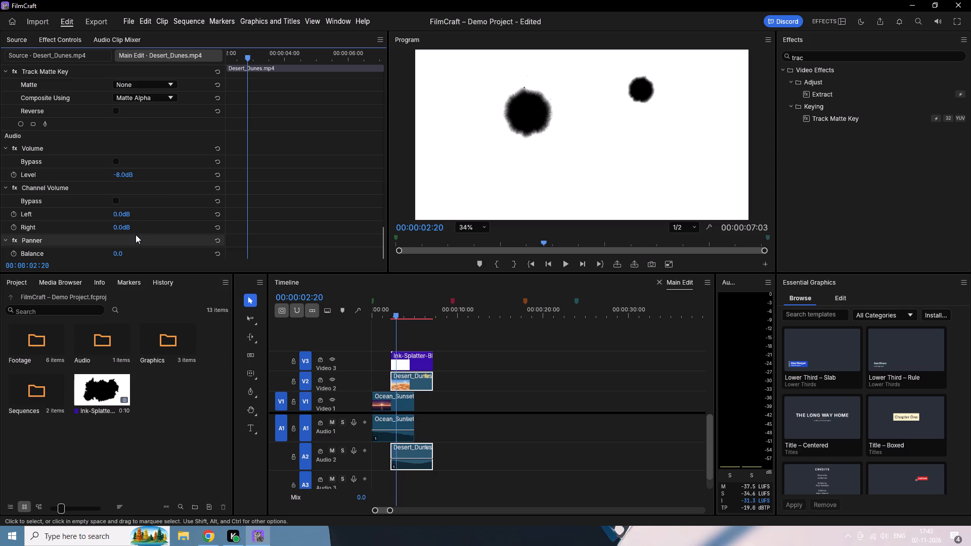
scroll(136, 235, up, 3)
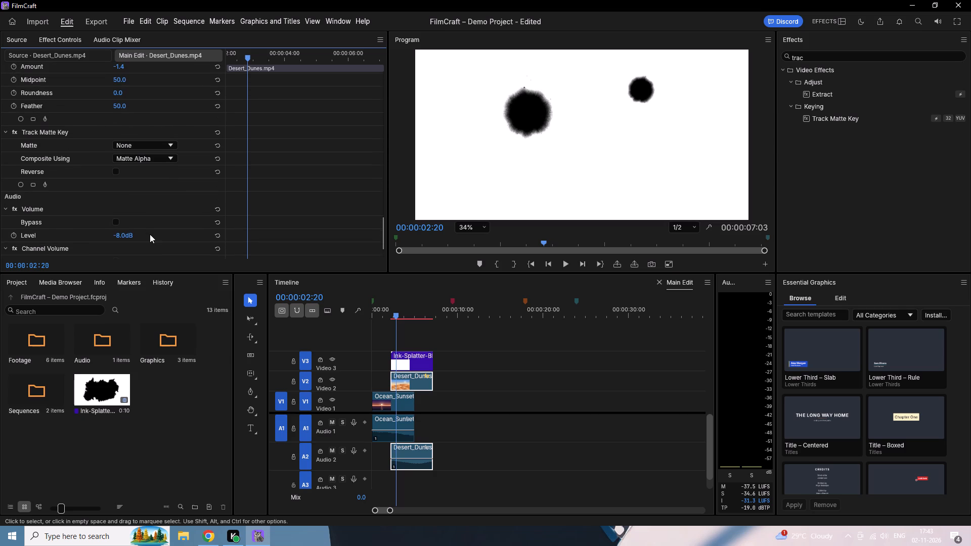
scroll(129, 218, down, 7)
scroll(120, 218, up, 4)
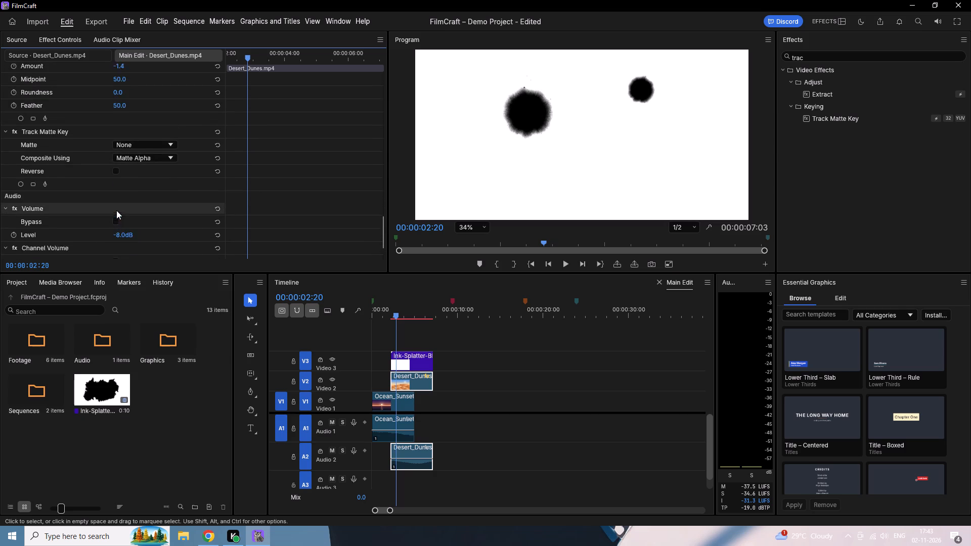
click(148, 163)
click(140, 222)
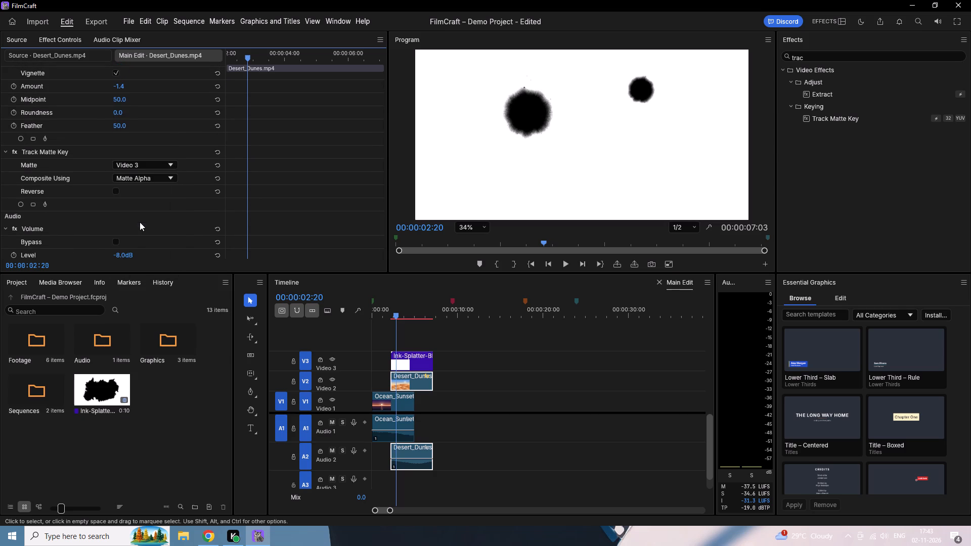
click(145, 165)
click(146, 207)
click(141, 165)
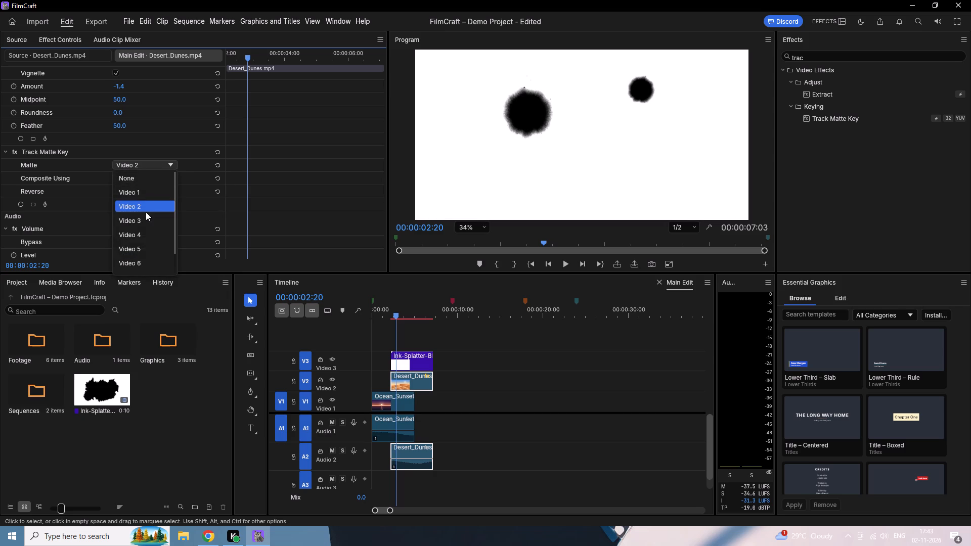
click(147, 221)
Set the Desert_Dunes Track Matte Key to composite using Matte Luma with Reverse enabled.
click(154, 179)
click(159, 202)
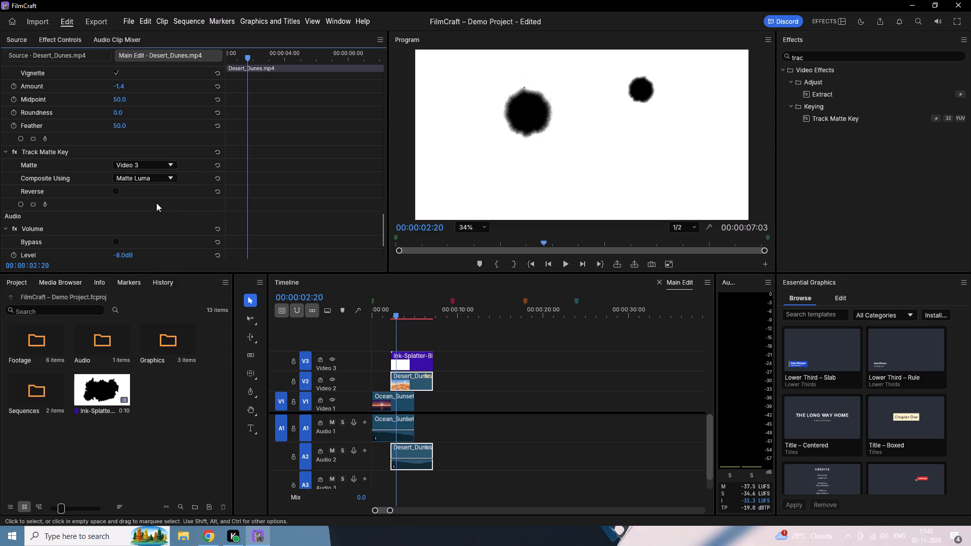
click(116, 192)
Play the sequence from just before the ink splatter overlay to check the transition, stopping partway through the overlay.
drag(394, 315, 381, 315)
key(space)
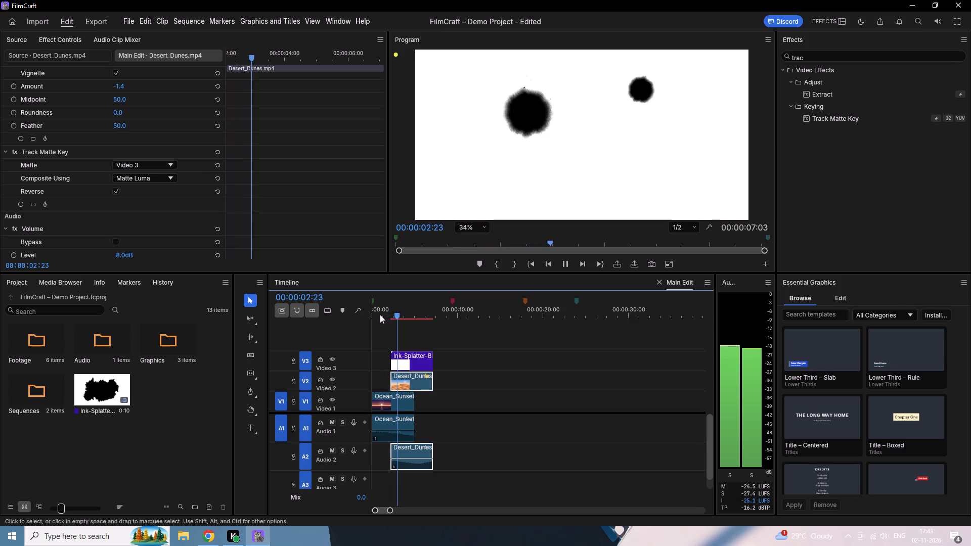
key(space)
Apply Track Matte Key to the ink splatter clip on V3 and set its matte to Video 2.
drag(833, 118, 513, 323)
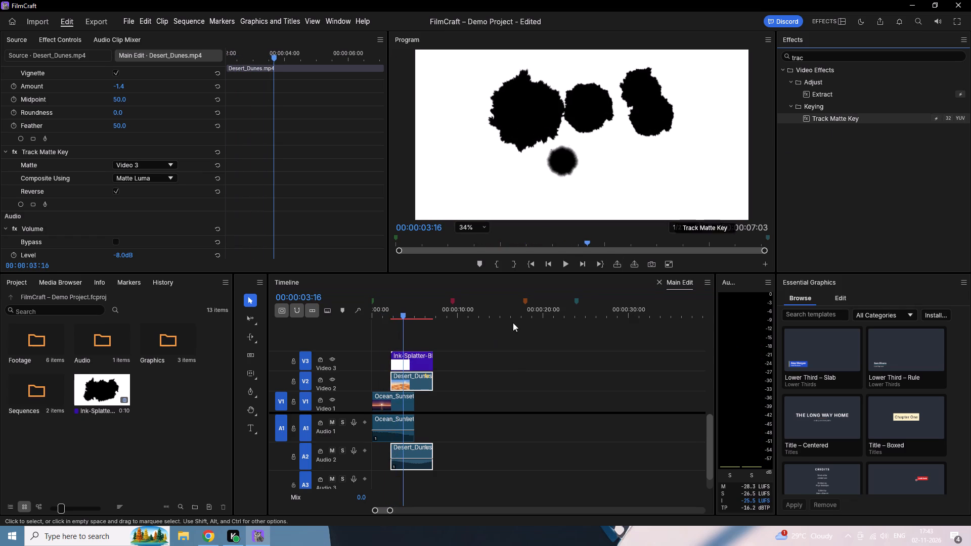
drag(513, 323, 405, 360)
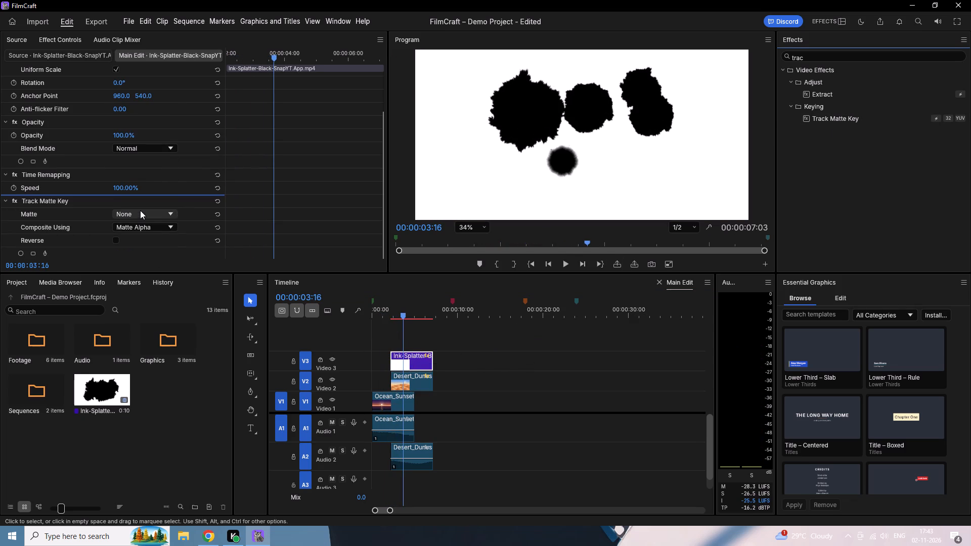
click(140, 210)
click(145, 260)
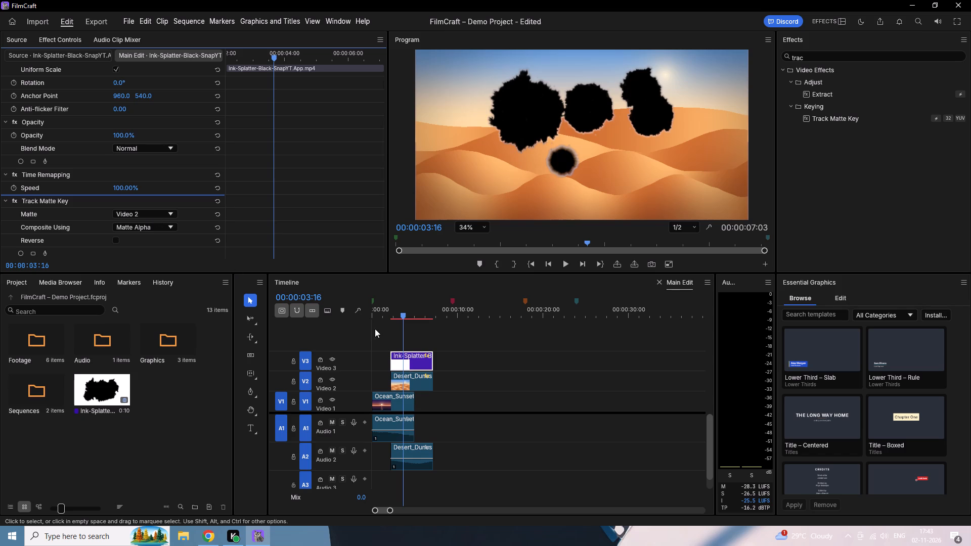
Play the sequence from just before the ink splatter overlay to about five seconds to check the transition.
drag(404, 312, 385, 312)
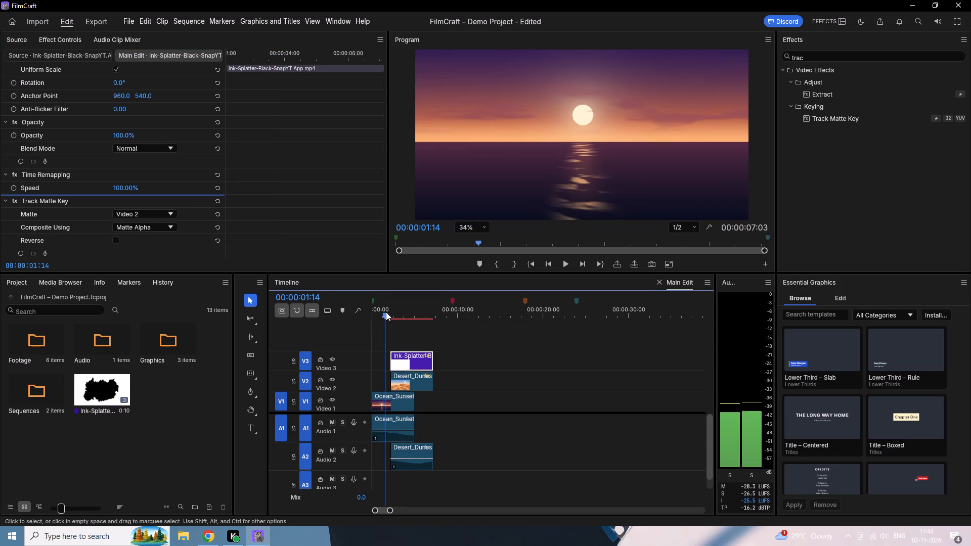
key(space)
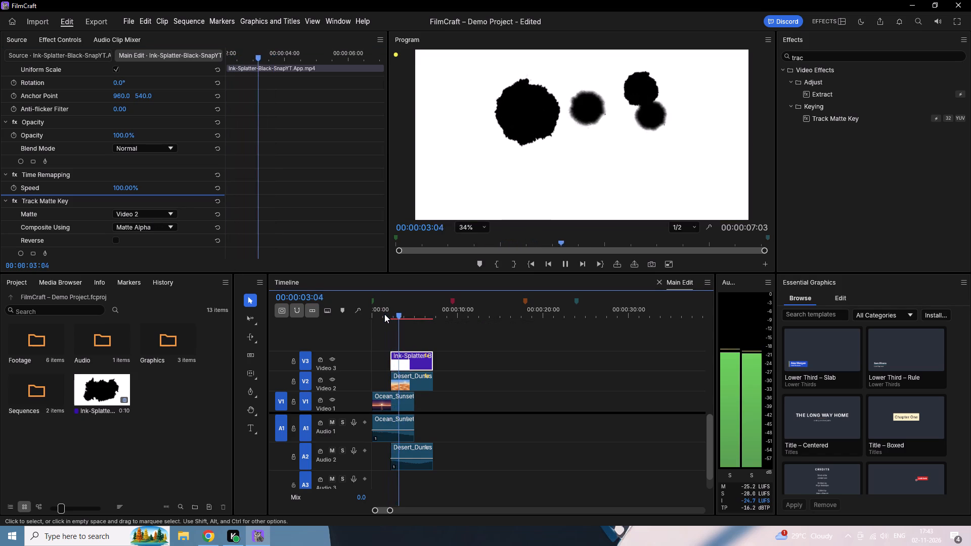
key(space)
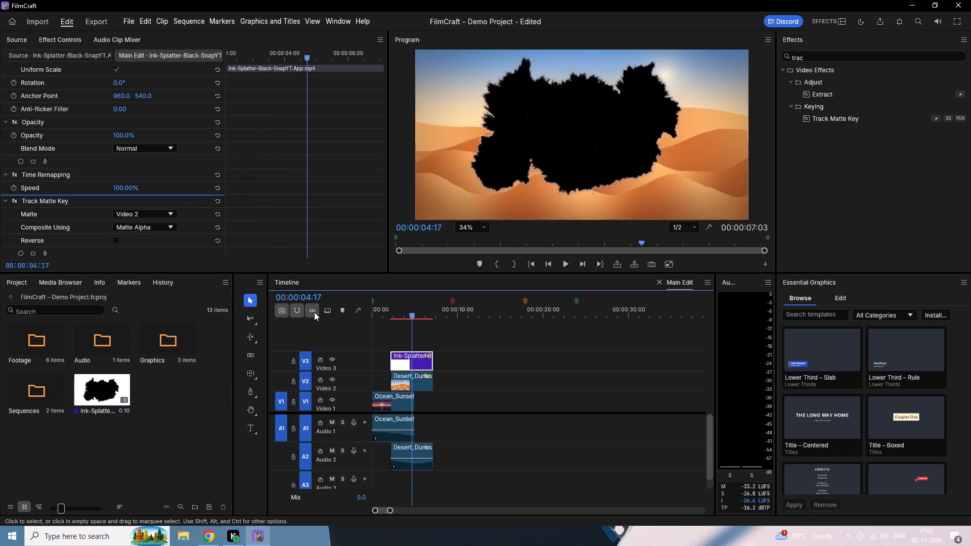
key(space)
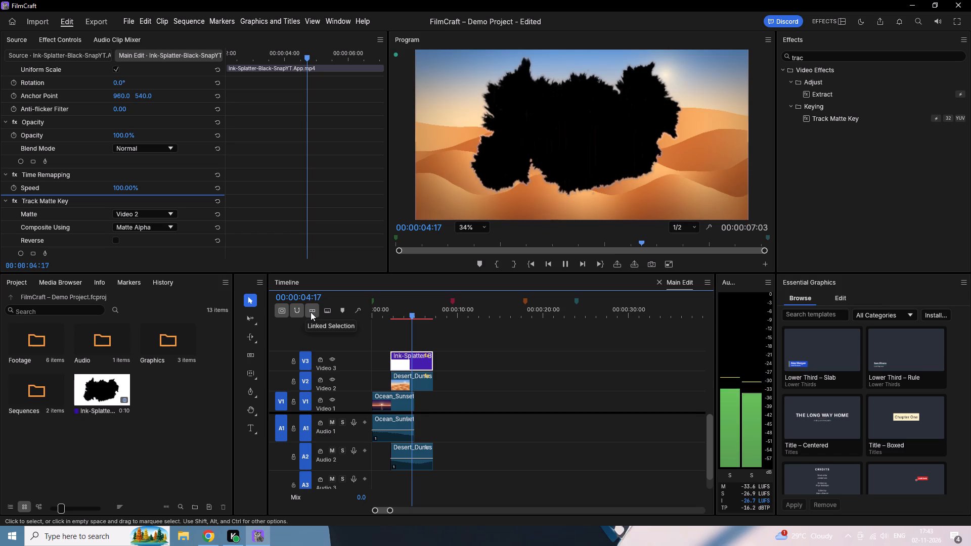
key(space)
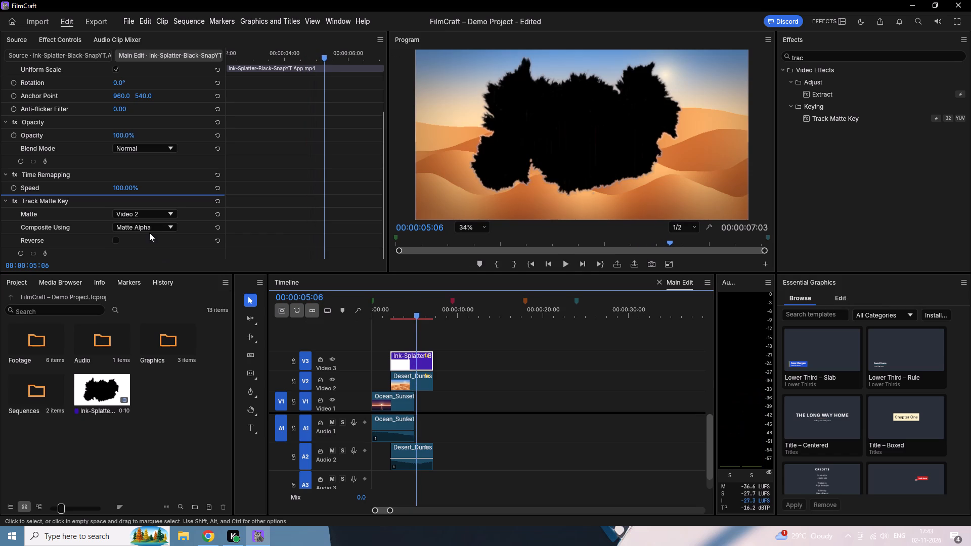
Set the V3 ink splatter clip's Track Matte Key to Matte Luma with Reverse enabled, and play the transition from near the sequence start.
click(145, 231)
click(145, 259)
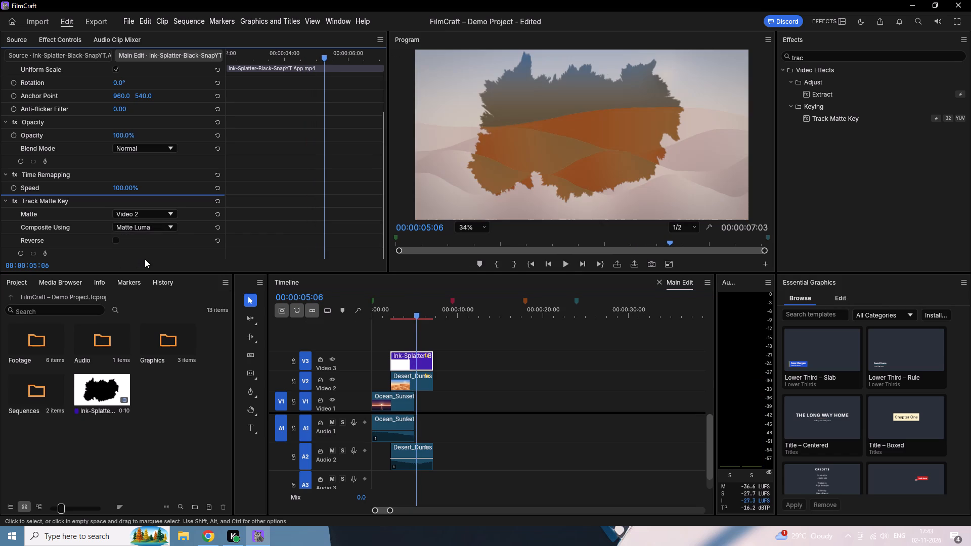
drag(415, 315, 379, 317)
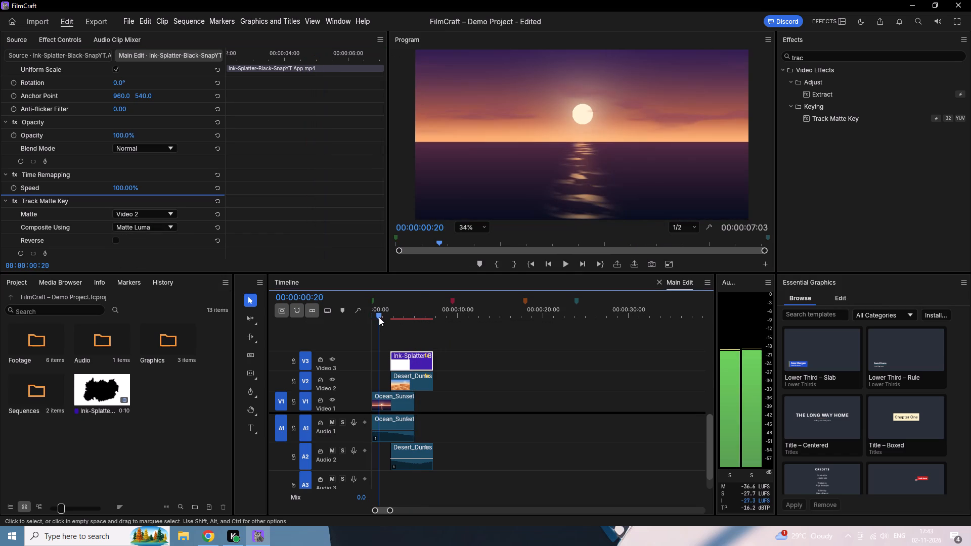
drag(379, 317, 379, 317)
click(116, 243)
key(space)
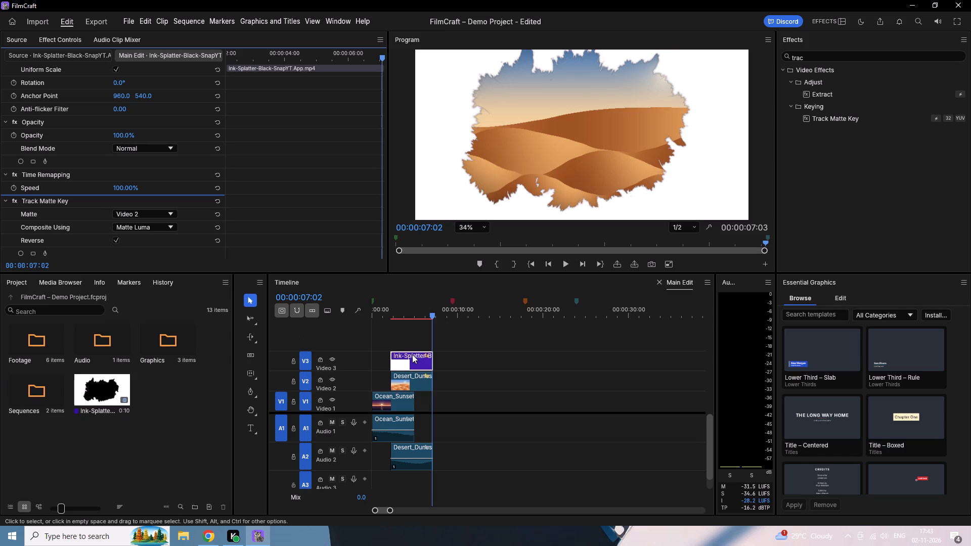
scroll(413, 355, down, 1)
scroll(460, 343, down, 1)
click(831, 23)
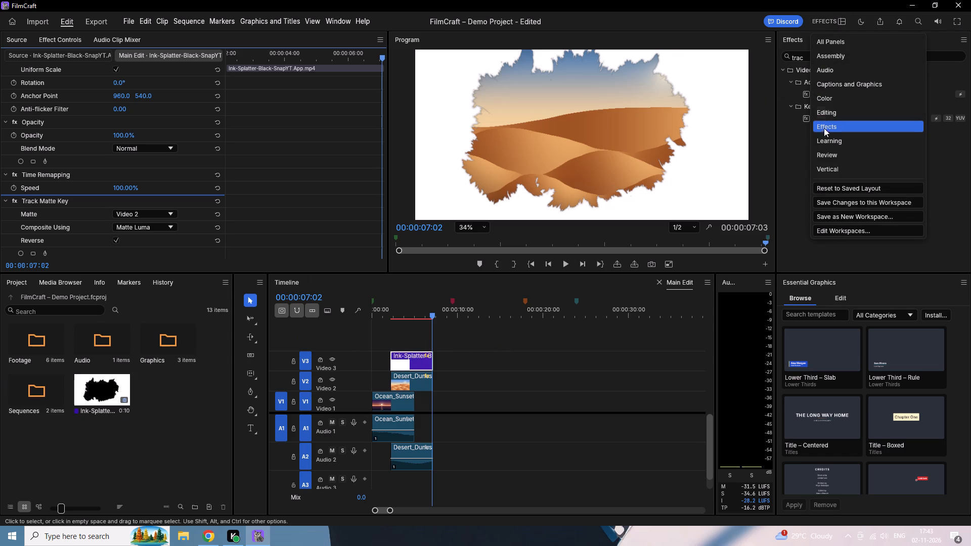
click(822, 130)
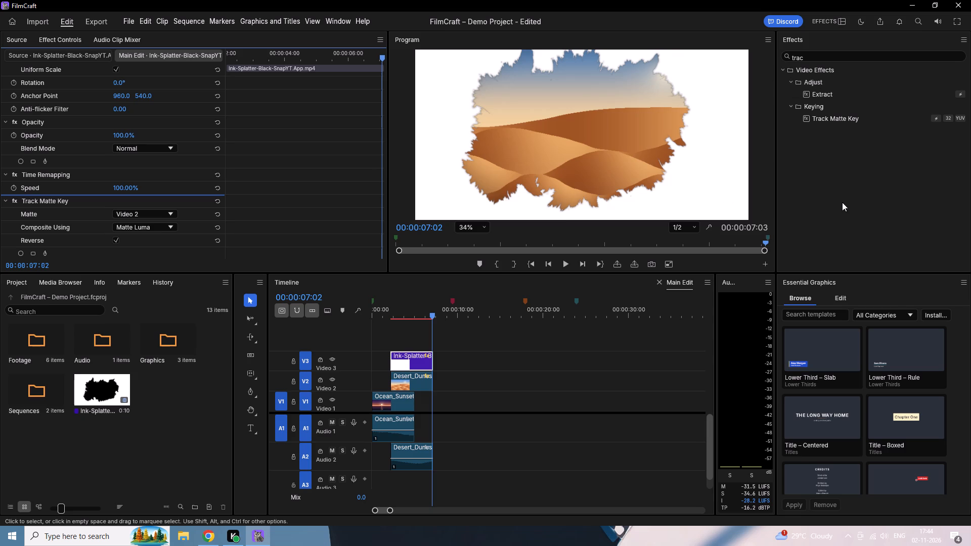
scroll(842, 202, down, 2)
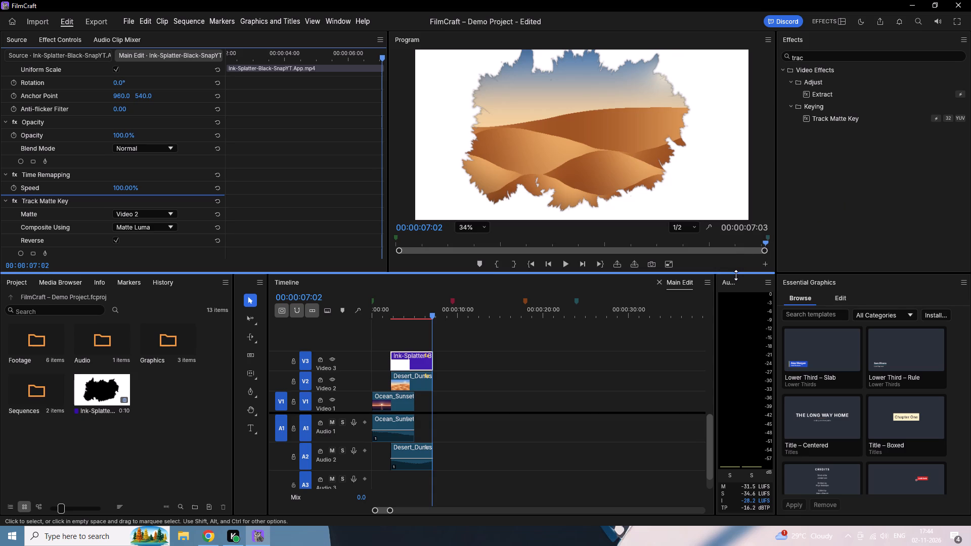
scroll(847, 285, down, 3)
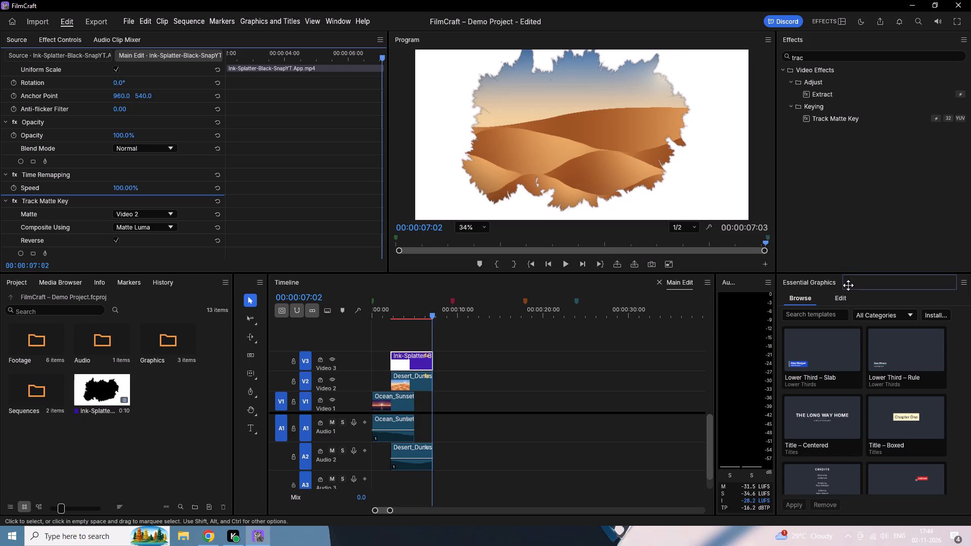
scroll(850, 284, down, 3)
Close FilmCraft without saving the changes to the demo project.
click(965, 6)
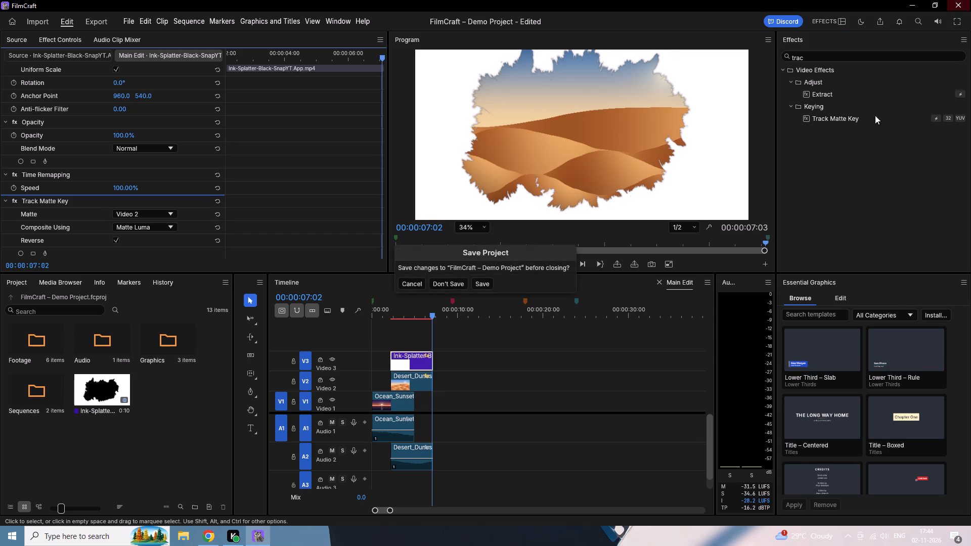
click(443, 286)
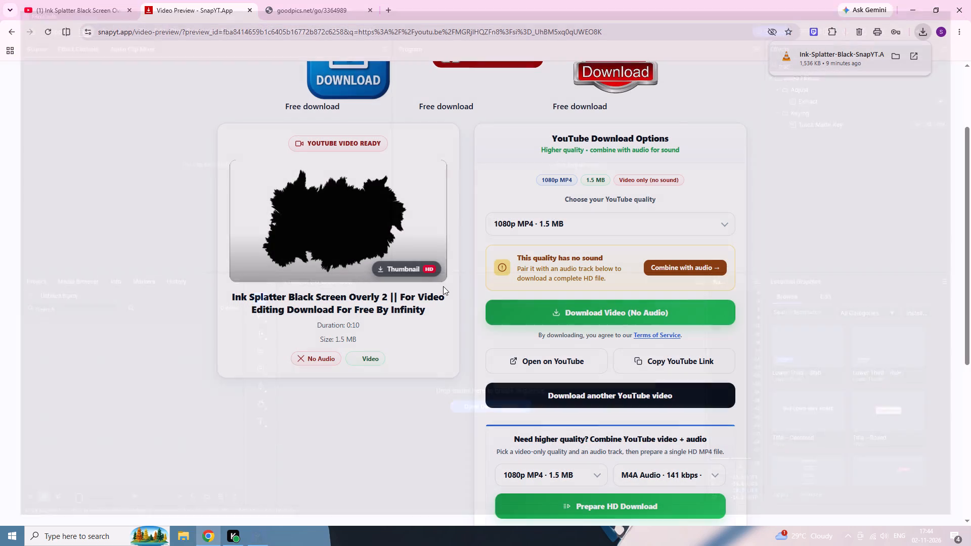